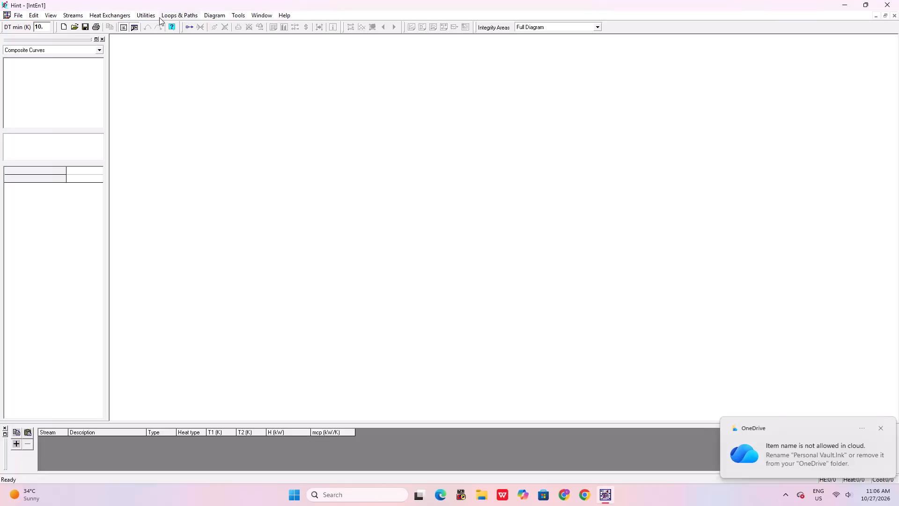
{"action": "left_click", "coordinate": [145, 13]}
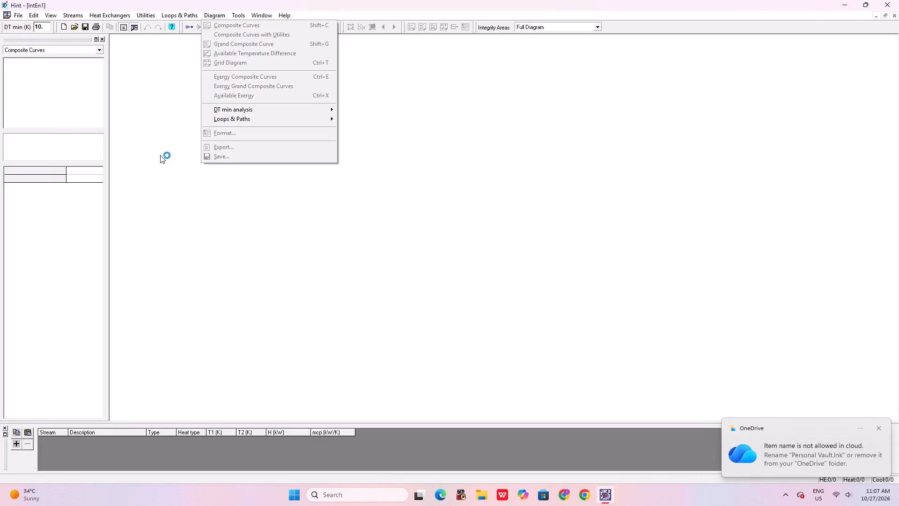
Close the Hint program with its empty IntEn1 document and return to the desktop.
{"action": "left_click", "coordinate": [882, 0]}
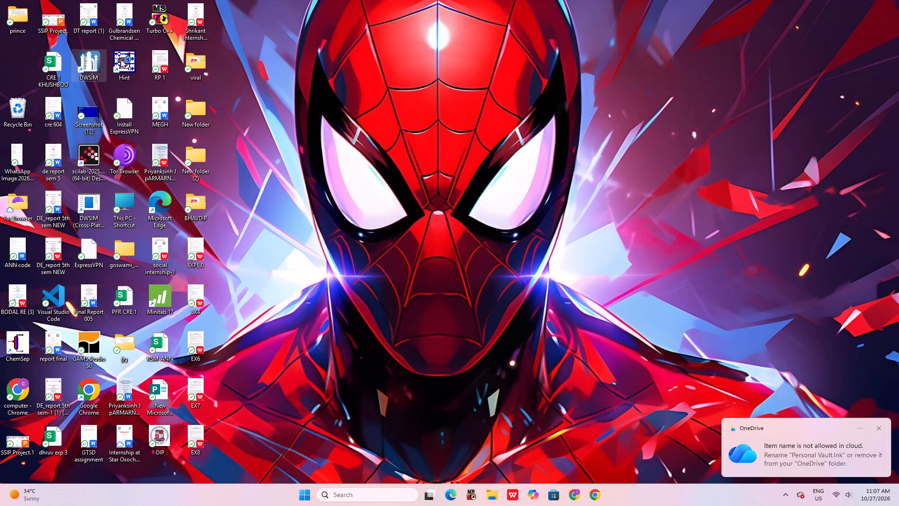
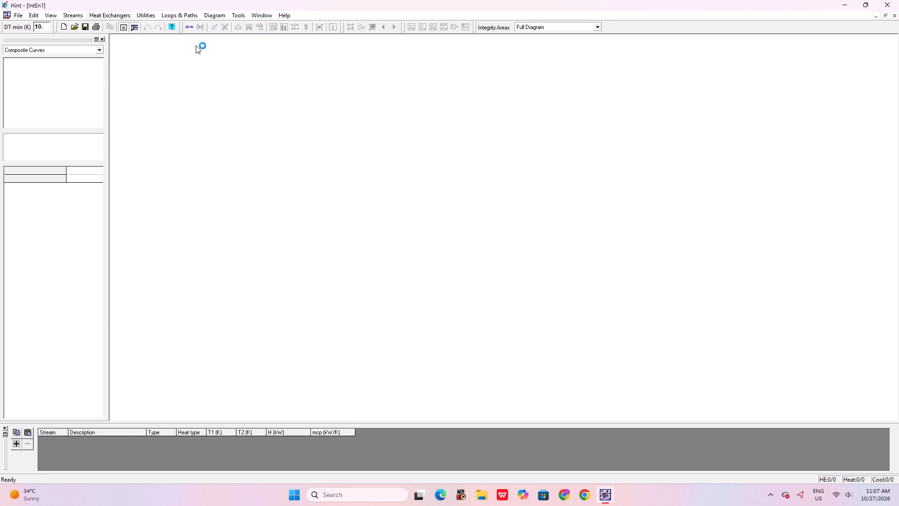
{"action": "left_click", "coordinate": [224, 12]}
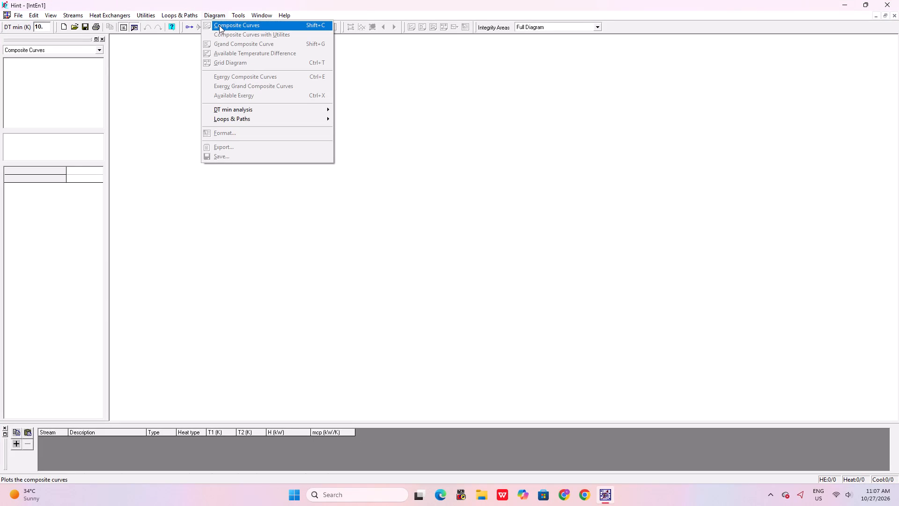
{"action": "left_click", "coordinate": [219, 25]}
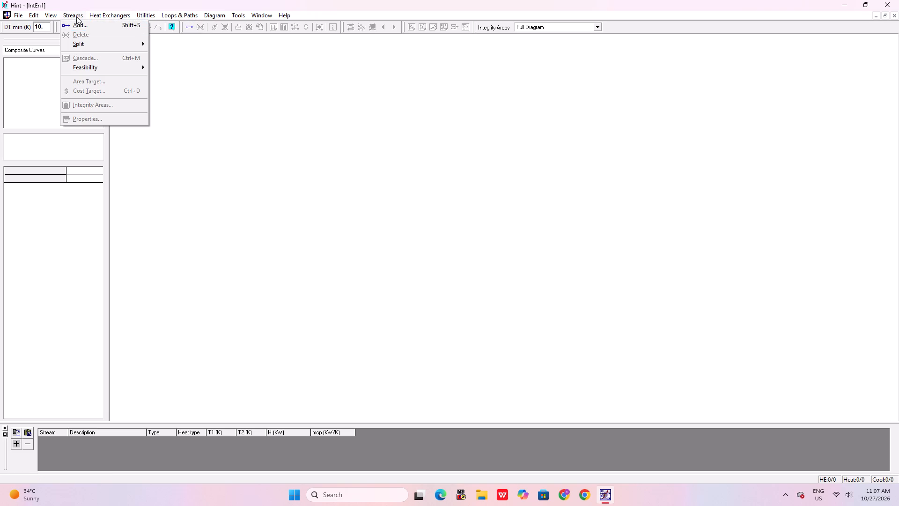
Start adding stream 1 as a linear hot stream with a supply temperature of 100 K and a target temperature of 60 K.
{"action": "left_click", "coordinate": [77, 27]}
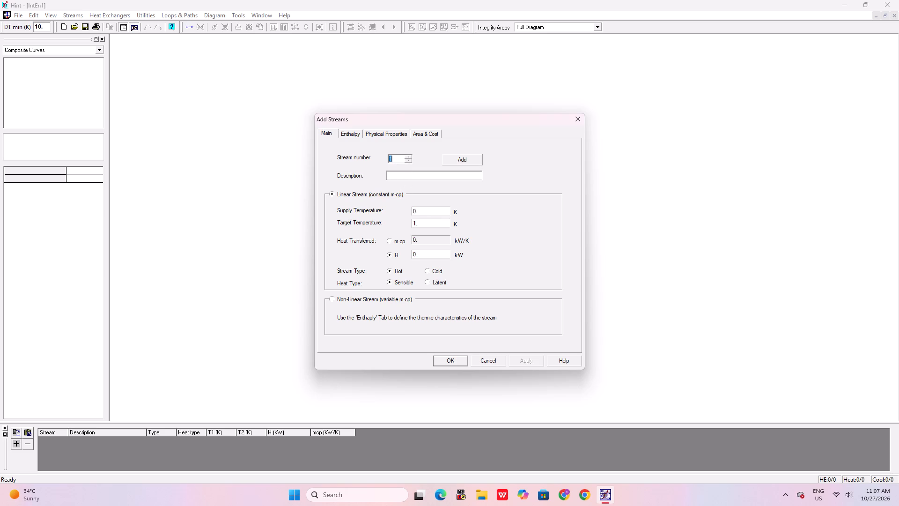
{"action": "left_click", "coordinate": [405, 175]}
{"action": "key", "text": "h"}
{"action": "key", "text": "BackSpace"}
{"action": "left_click", "coordinate": [428, 212]}
{"action": "key", "text": "BackSpace"}
{"action": "key", "text": "BackSpace"}
{"action": "key", "text": "backslash"}
{"action": "key", "text": "BackSpace"}
{"action": "type", "text": "100"}
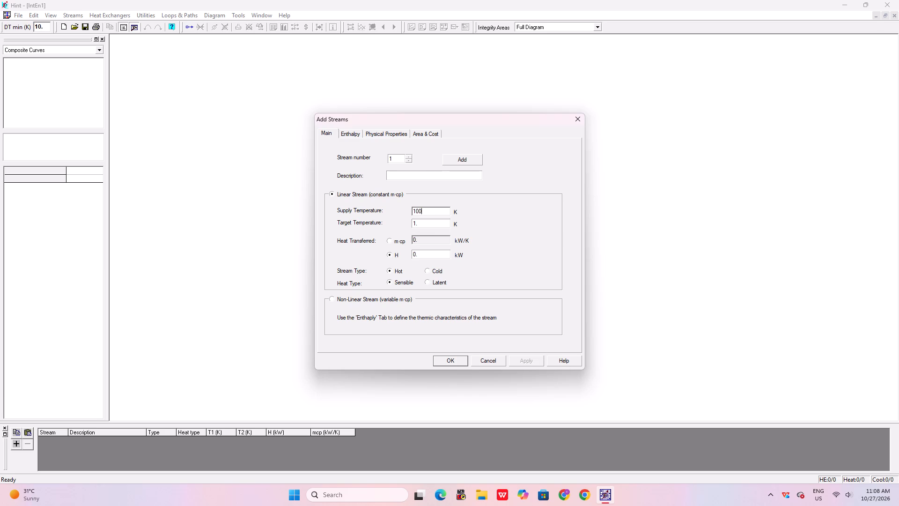
{"action": "left_click", "coordinate": [429, 222]}
{"action": "key", "text": "BackSpace"}
{"action": "key", "text": "BackSpace"}
{"action": "key", "text": "BackSpace"}
{"action": "type", "text": "60"}
Define stream 1's heat transferred by an m·cp of 5 kW/K and add the stream to the diagram.
{"action": "left_click", "coordinate": [400, 241]}
{"action": "left_click", "coordinate": [420, 241]}
{"action": "key", "text": "BackSpace"}
{"action": "key", "text": "BackSpace"}
{"action": "key", "text": "BackSpace"}
{"action": "key", "text": "5"}
{"action": "left_click", "coordinate": [447, 359]}
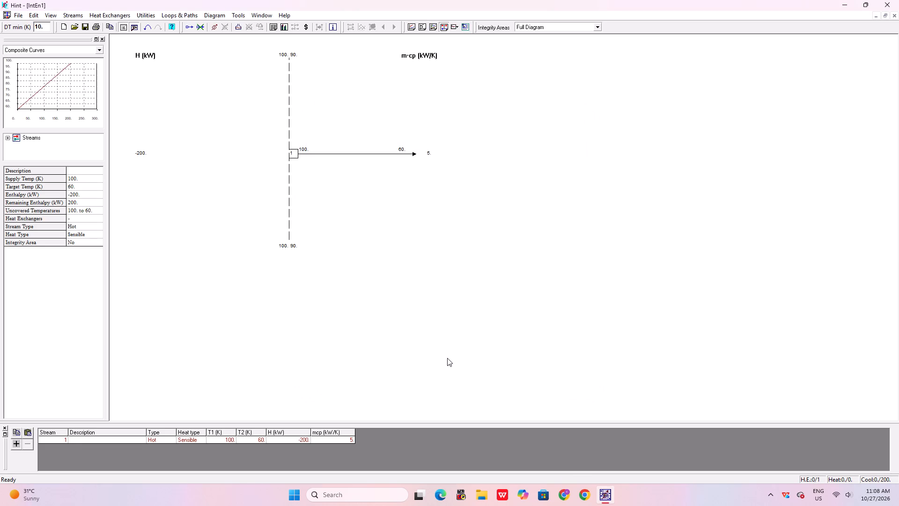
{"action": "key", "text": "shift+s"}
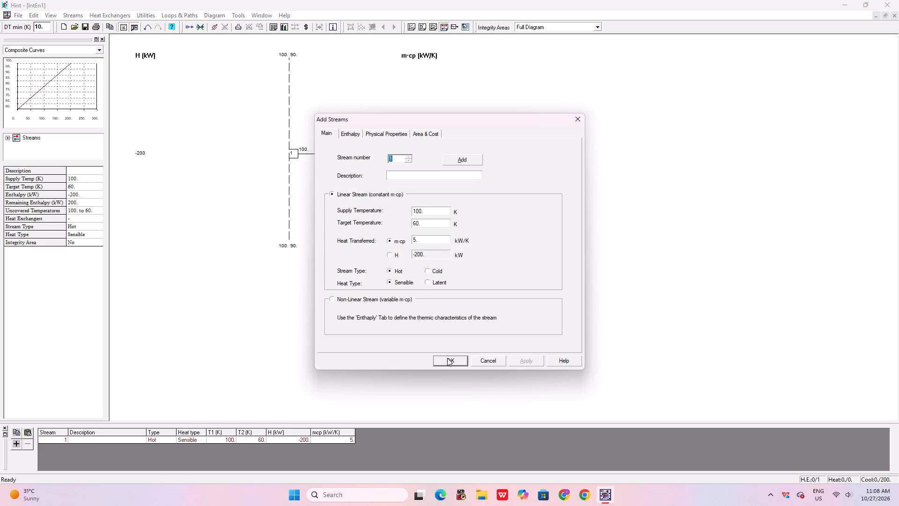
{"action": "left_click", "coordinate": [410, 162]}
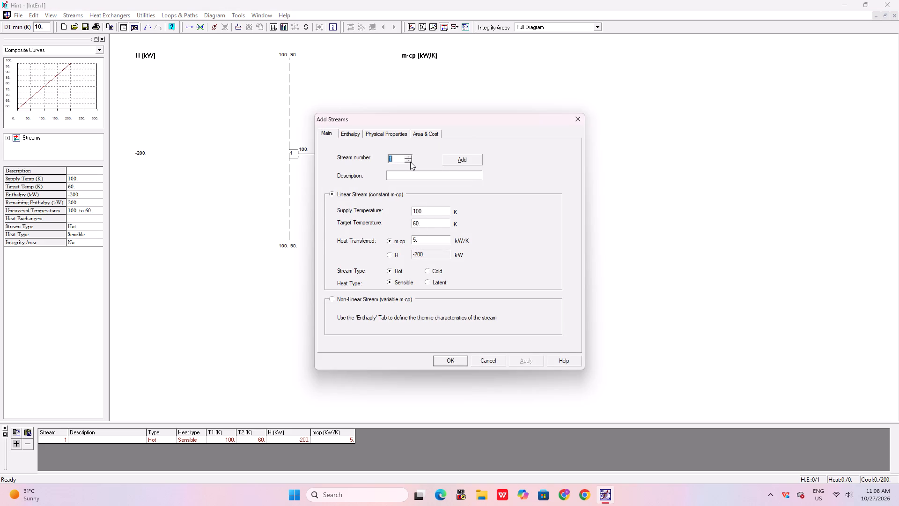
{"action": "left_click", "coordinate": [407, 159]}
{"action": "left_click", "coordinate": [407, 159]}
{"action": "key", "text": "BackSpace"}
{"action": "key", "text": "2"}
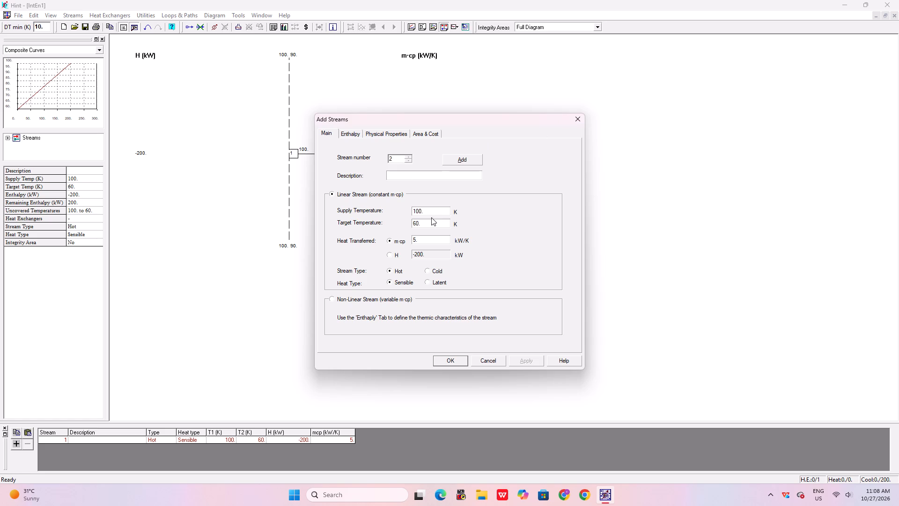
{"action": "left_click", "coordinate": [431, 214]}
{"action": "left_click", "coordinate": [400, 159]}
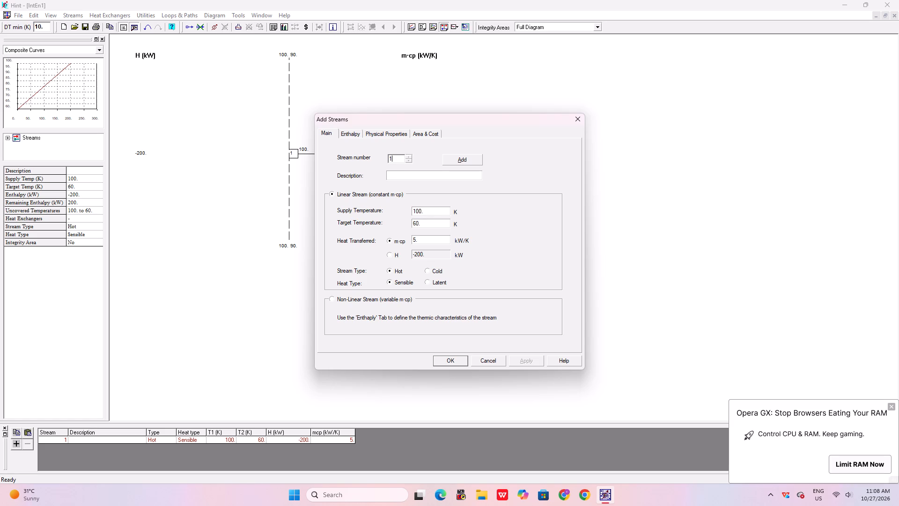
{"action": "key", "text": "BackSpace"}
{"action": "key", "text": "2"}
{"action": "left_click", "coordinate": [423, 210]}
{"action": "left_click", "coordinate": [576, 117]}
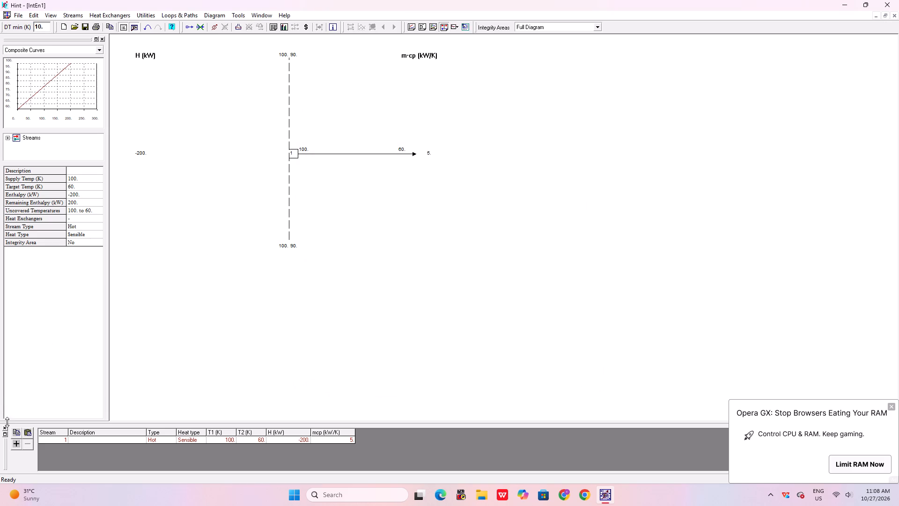
Add a second stream, a cold one, directly in the stream table and set its T1 to 120 K.
{"action": "left_click", "coordinate": [17, 447]}
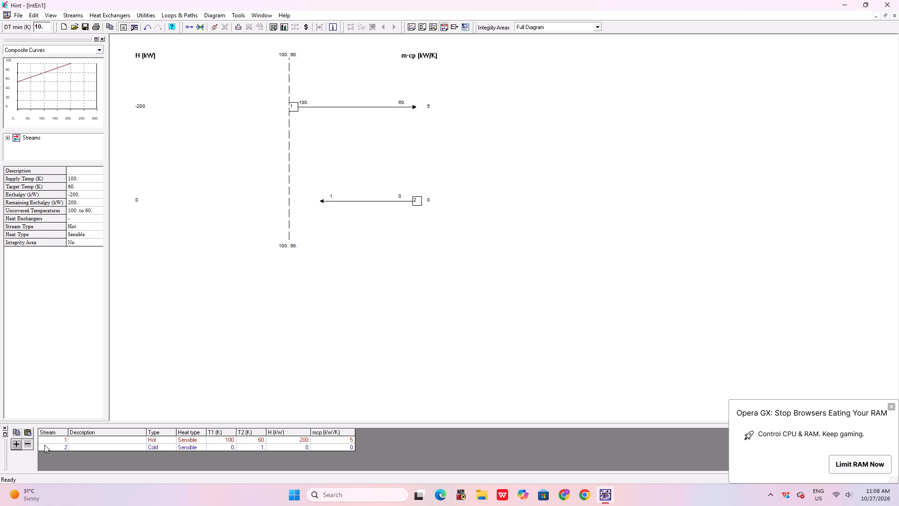
{"action": "left_click", "coordinate": [238, 446]}
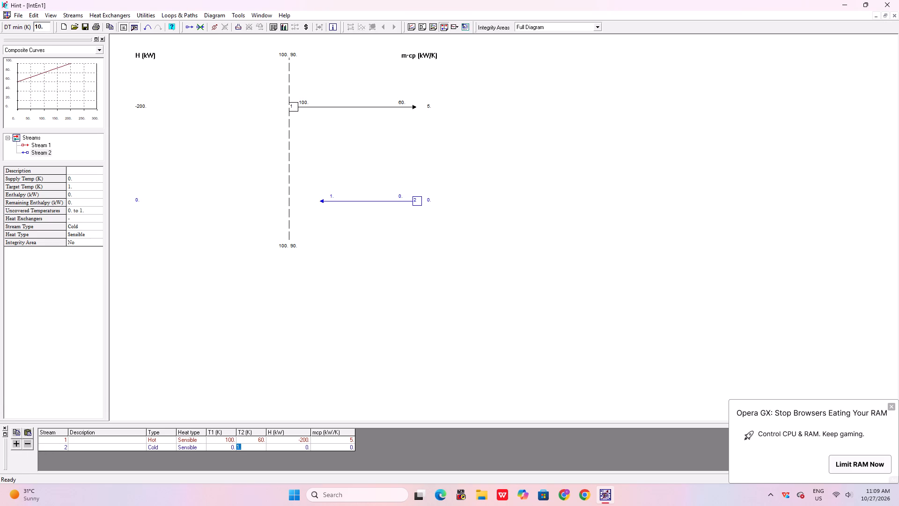
{"action": "key", "text": "BackSpace"}
{"action": "key", "text": "BackSpace"}
{"action": "key", "text": "Left"}
{"action": "key", "text": "BackSpace"}
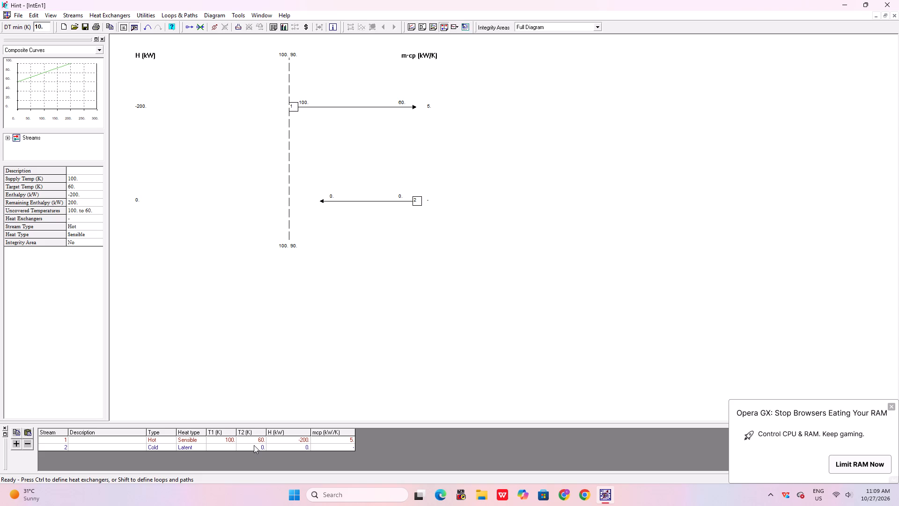
{"action": "type", "text": "120"}
{"action": "key", "text": "Right"}
{"action": "key", "text": "BackSpace"}
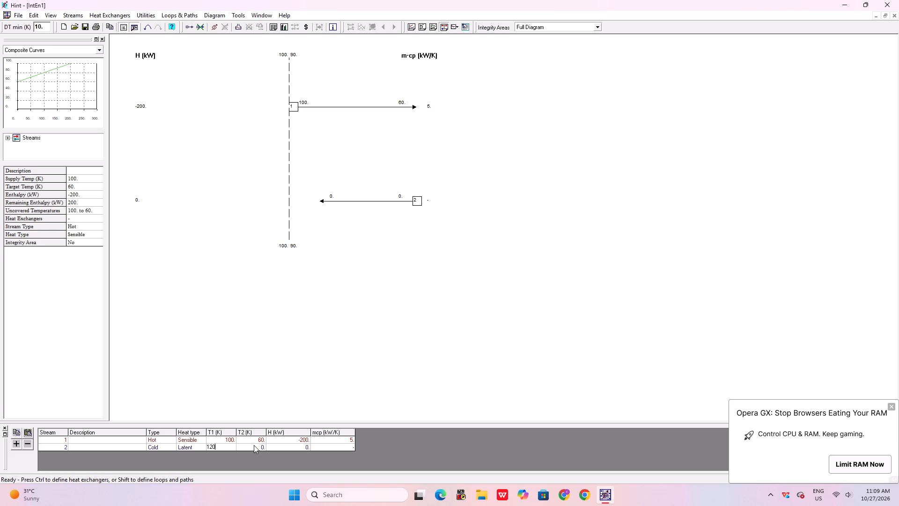
{"action": "type", "text": "10"}
{"action": "left_click", "coordinate": [259, 444]}
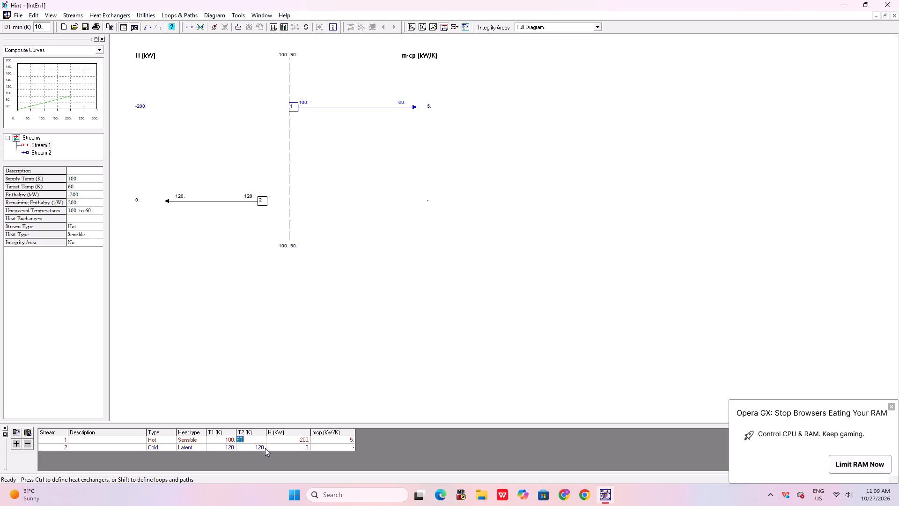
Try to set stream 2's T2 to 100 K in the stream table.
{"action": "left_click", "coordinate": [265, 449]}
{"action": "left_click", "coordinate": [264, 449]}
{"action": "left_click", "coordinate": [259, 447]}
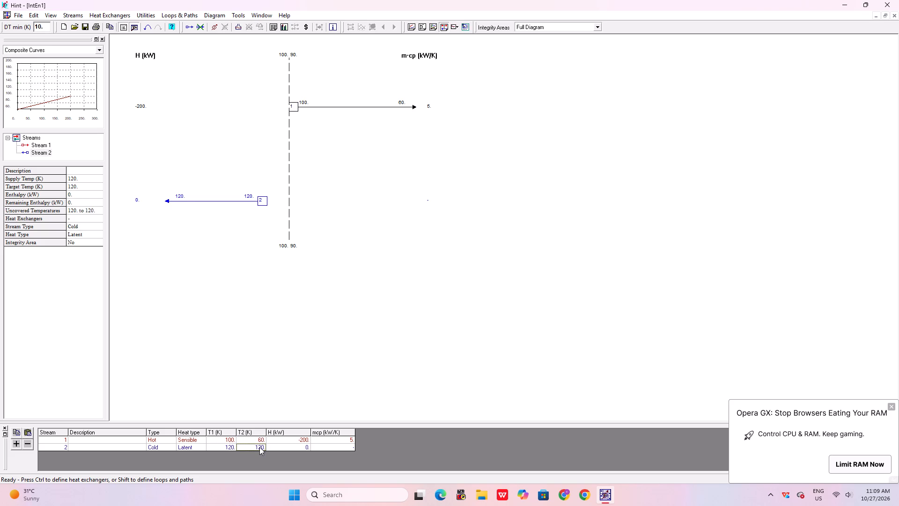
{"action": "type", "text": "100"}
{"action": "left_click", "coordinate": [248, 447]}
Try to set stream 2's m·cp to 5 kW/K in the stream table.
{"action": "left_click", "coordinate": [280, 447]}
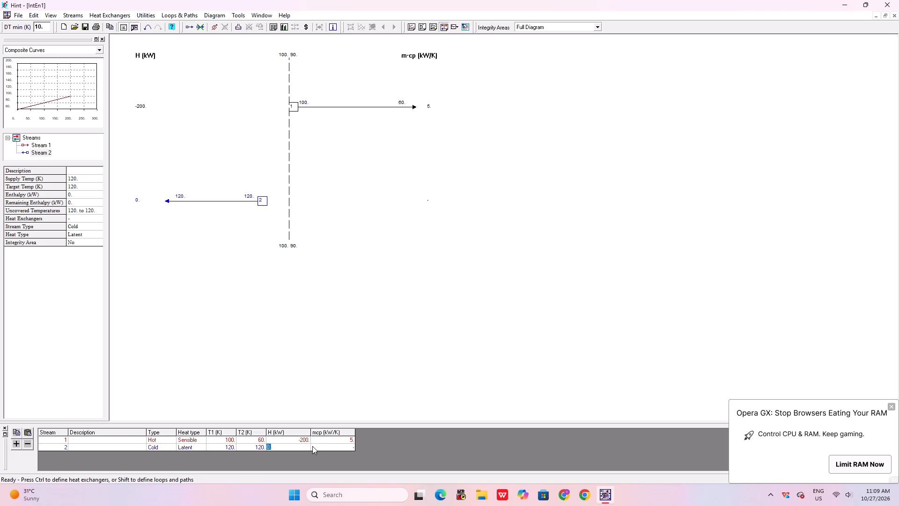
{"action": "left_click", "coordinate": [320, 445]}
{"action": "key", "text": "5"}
Create a new blank heat-integration document.
{"action": "left_click", "coordinate": [17, 16]}
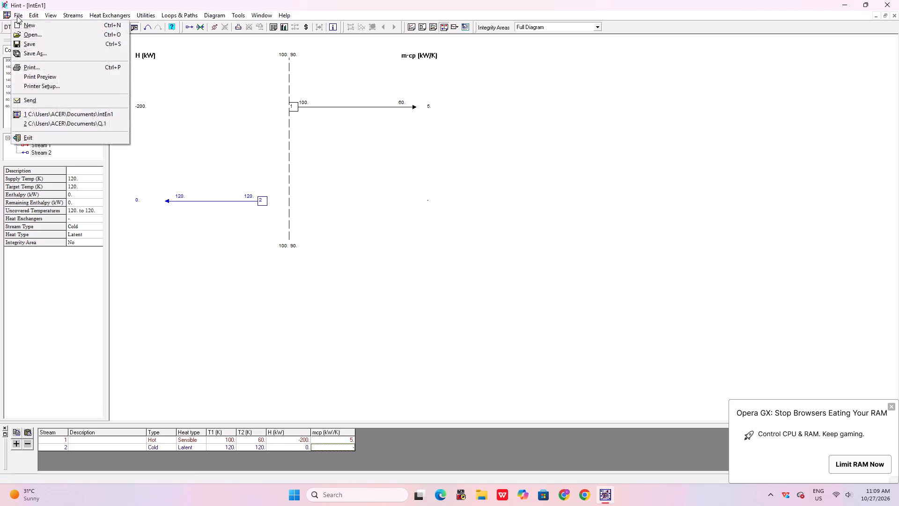
{"action": "left_click", "coordinate": [19, 18]}
{"action": "left_click", "coordinate": [19, 18]}
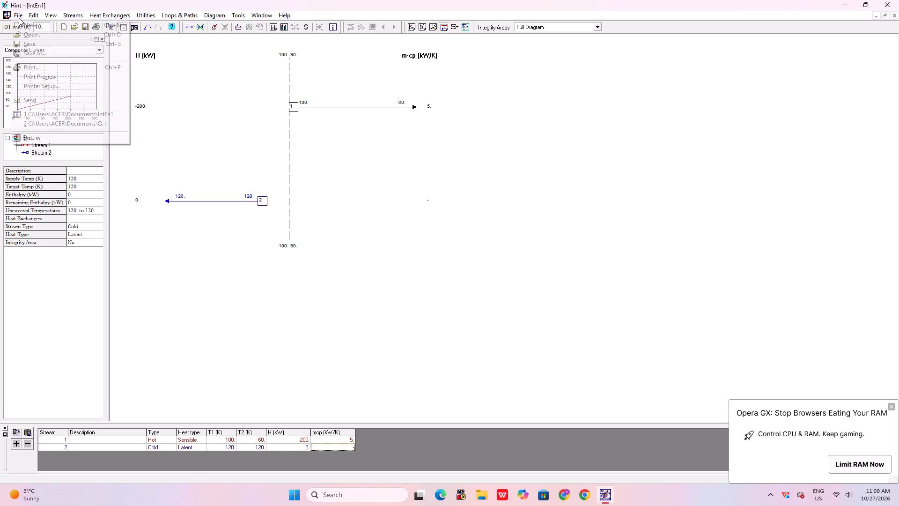
{"action": "left_click", "coordinate": [25, 30]}
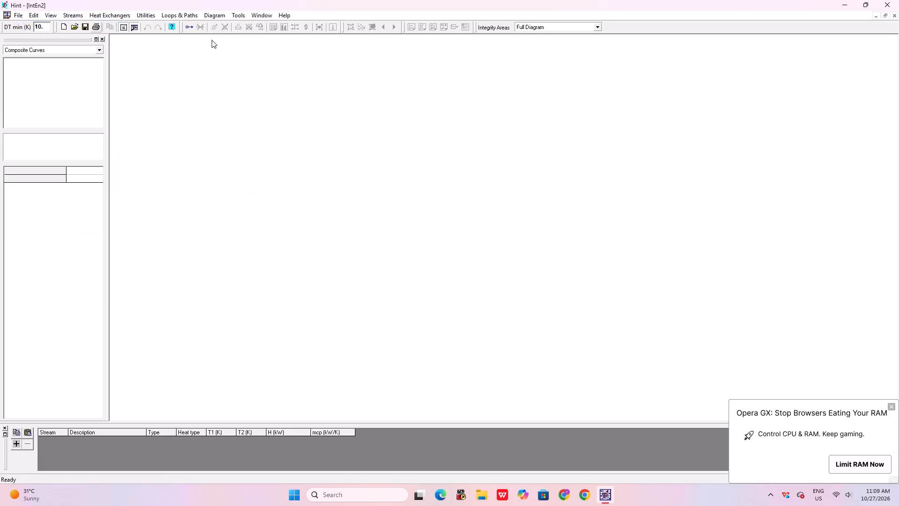
Start adding stream 1 as a linear hot stream with a supply temperature of 100 K and a target temperature of 60 K.
{"action": "key", "text": "shift+s"}
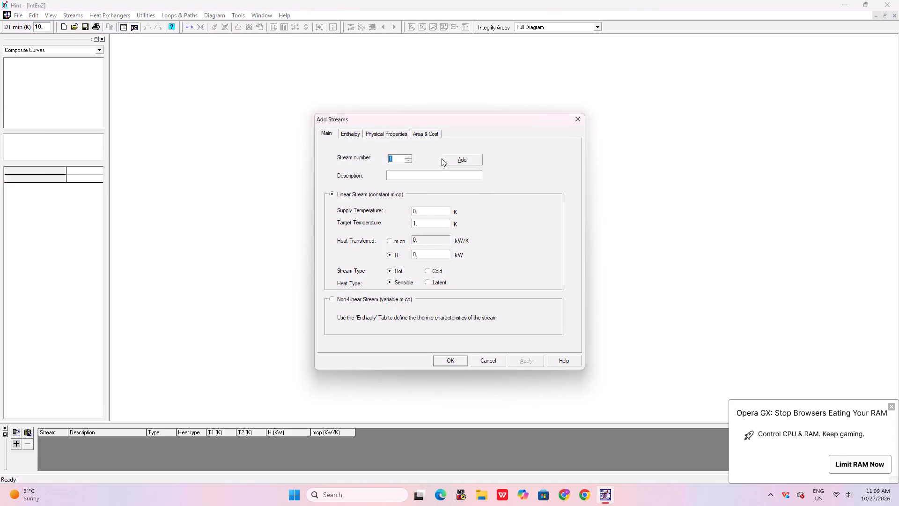
{"action": "left_click", "coordinate": [447, 208]}
{"action": "key", "text": "BackSpace"}
{"action": "key", "text": "BackSpace"}
{"action": "type", "text": "100"}
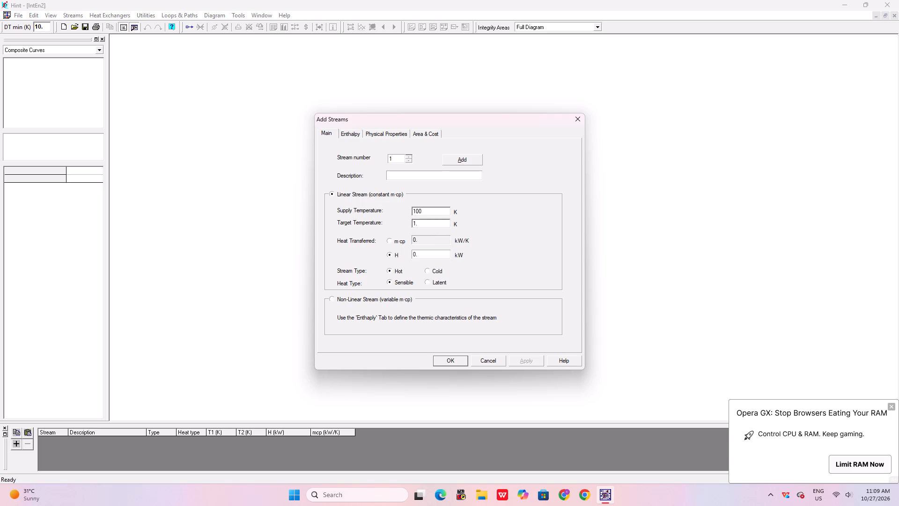
{"action": "left_click", "coordinate": [434, 227]}
{"action": "key", "text": "BackSpace"}
{"action": "key", "text": "BackSpace"}
{"action": "key", "text": "BackSpace"}
{"action": "key", "text": "6"}
{"action": "key", "text": "0"}
Define stream 1's heat transferred by an m·cp of 5 kW/K and add the stream.
{"action": "left_click", "coordinate": [430, 243]}
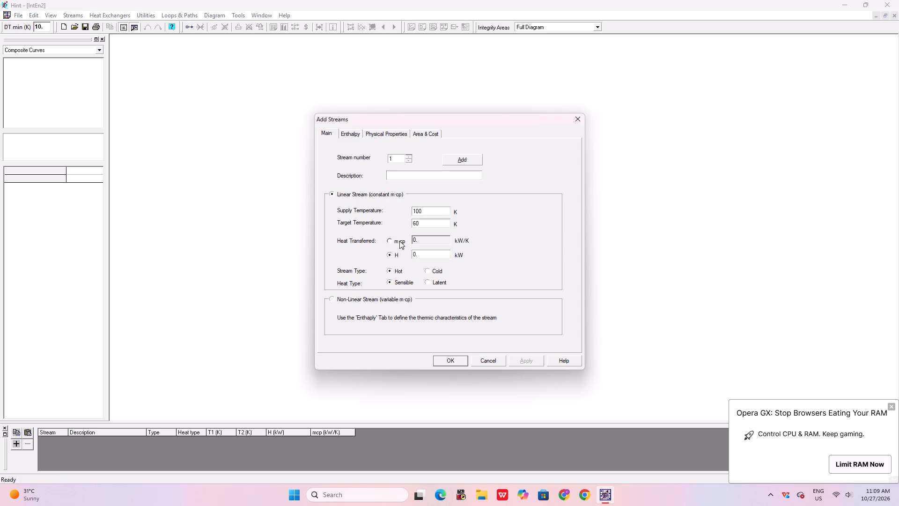
{"action": "left_click", "coordinate": [399, 241]}
{"action": "left_click", "coordinate": [419, 242]}
{"action": "key", "text": "BackSpace"}
{"action": "key", "text": "BackSpace"}
{"action": "key", "text": "5"}
{"action": "left_click", "coordinate": [467, 162]}
Give stream 2 a supply temperature of 120 K and a target temperature of 50 K.
{"action": "left_click", "coordinate": [431, 213]}
{"action": "key", "text": "BackSpace"}
{"action": "key", "text": "BackSpace"}
{"action": "key", "text": "BackSpace"}
{"action": "key", "text": "1"}
{"action": "type", "text": "20"}
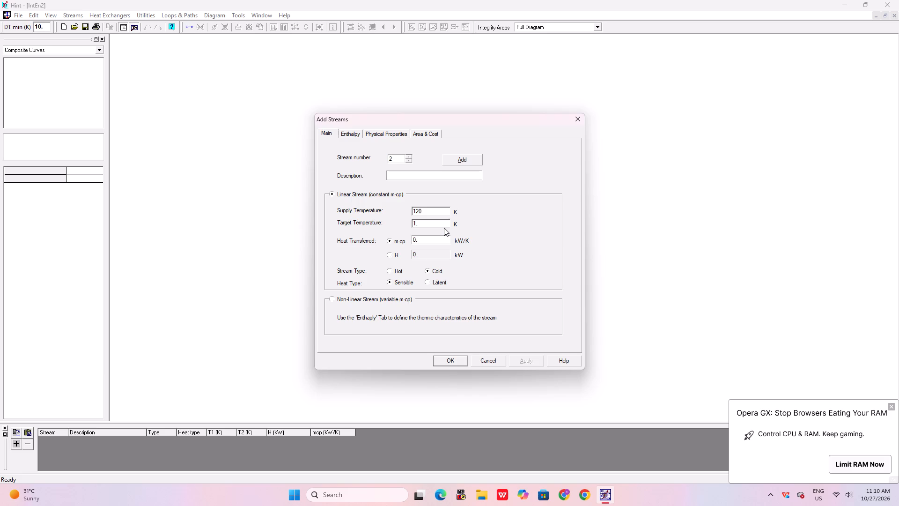
{"action": "left_click", "coordinate": [444, 228]}
{"action": "left_click", "coordinate": [442, 224]}
{"action": "key", "text": "BackSpace"}
{"action": "key", "text": "BackSpace"}
{"action": "key", "text": "BackSpace"}
{"action": "key", "text": "BackSpace"}
{"action": "type", "text": "50"}
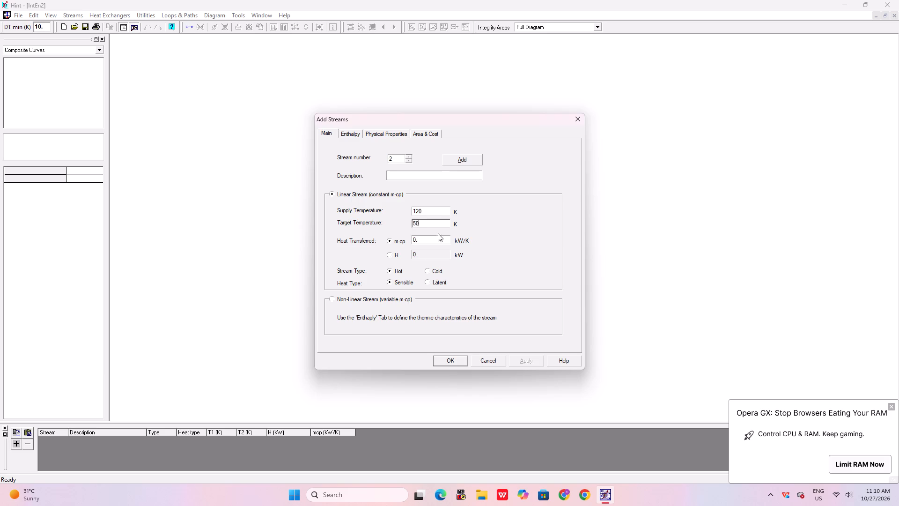
Set stream 2's m·cp to 3 kW/K and finish adding streams through the dialog.
{"action": "left_click", "coordinate": [436, 238]}
{"action": "key", "text": "BackSpace"}
{"action": "key", "text": "BackSpace"}
{"action": "key", "text": "3"}
{"action": "left_click", "coordinate": [460, 360]}
Add stream 3 in the stream table as a cold stream with T1 40 K, T2 80 K and m·cp 2 kW/K.
{"action": "left_click", "coordinate": [15, 442]}
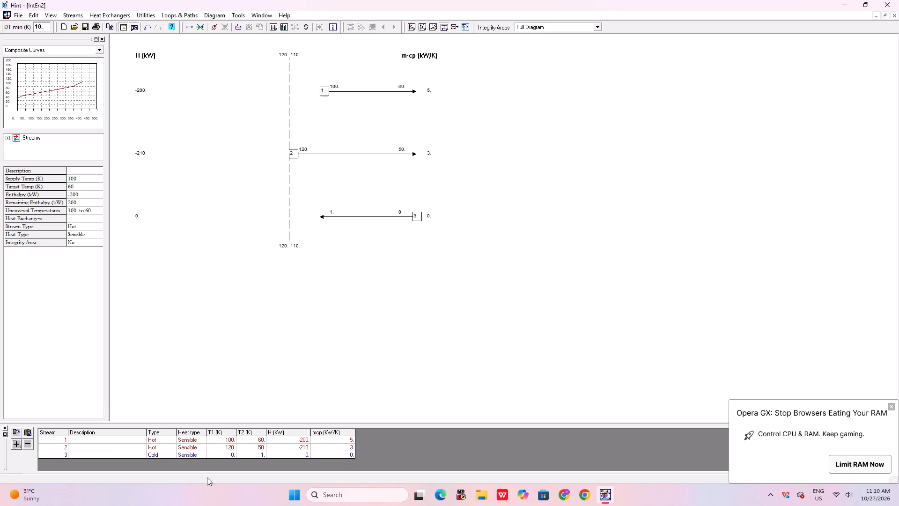
{"action": "left_click", "coordinate": [230, 455]}
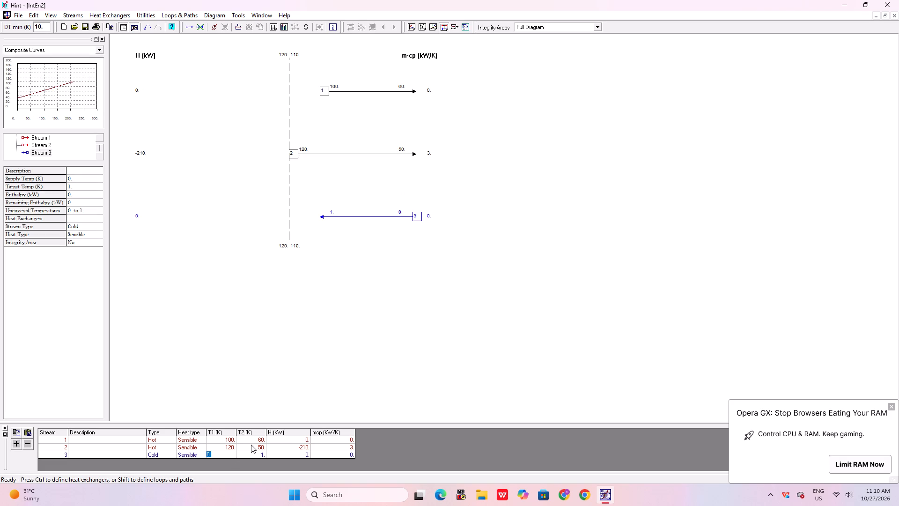
{"action": "key", "text": "BackSpace"}
{"action": "type", "text": "40"}
{"action": "left_click", "coordinate": [263, 457]}
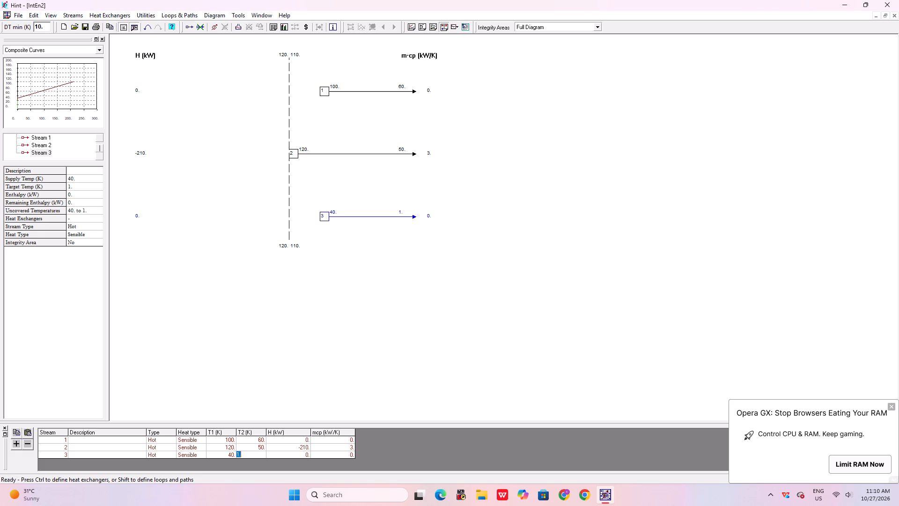
{"action": "type", "text": "80"}
{"action": "left_click", "coordinate": [331, 454]}
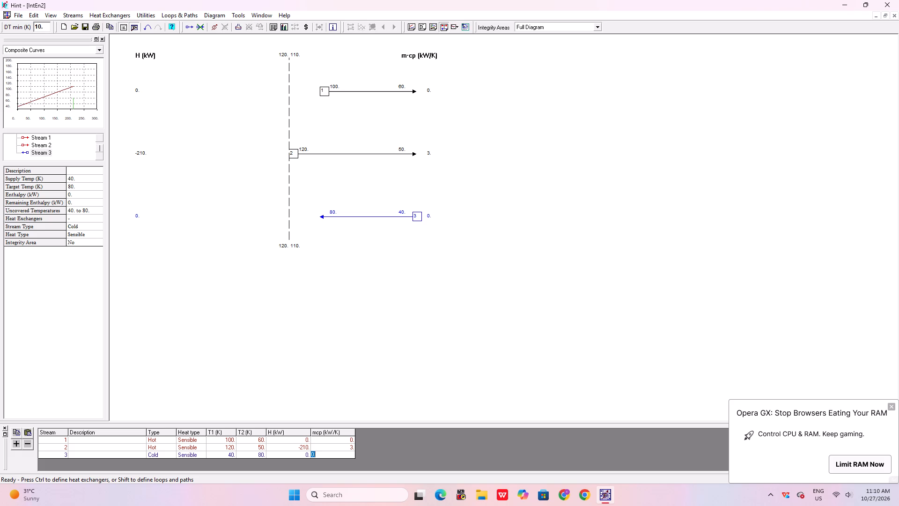
{"action": "key", "text": "2"}
Add stream 4 in the stream table as a cold stream with T1 60 K, T2 120 K and m·cp 6 kW/K.
{"action": "left_click", "coordinate": [16, 442]}
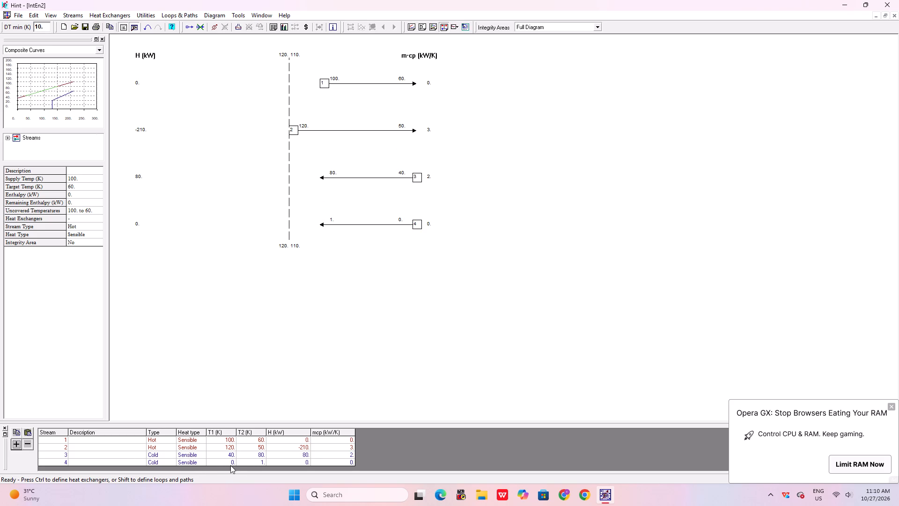
{"action": "left_click", "coordinate": [234, 461]}
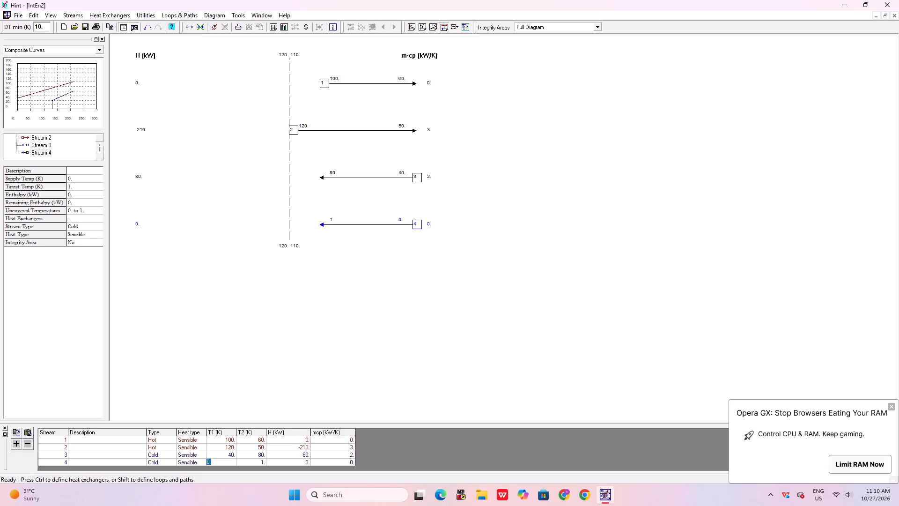
{"action": "type", "text": "60"}
{"action": "left_click", "coordinate": [251, 463]}
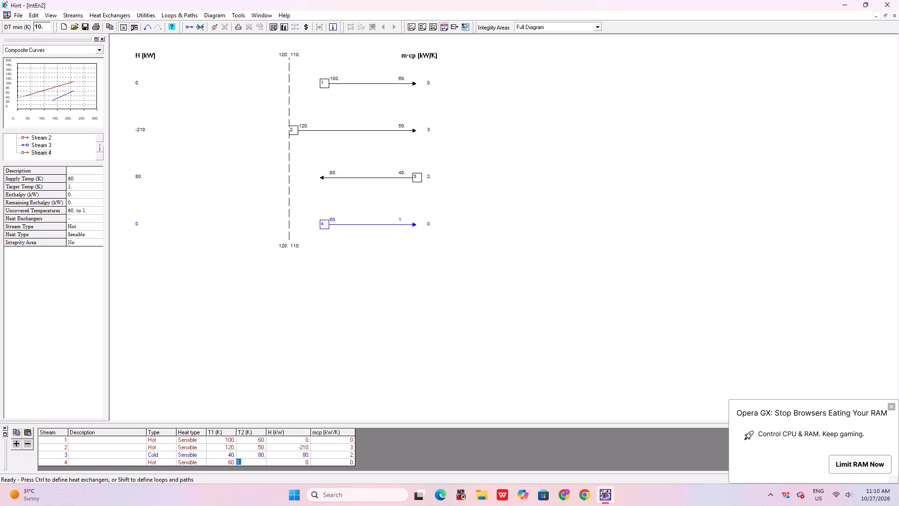
{"action": "type", "text": "120"}
{"action": "left_click", "coordinate": [321, 460]}
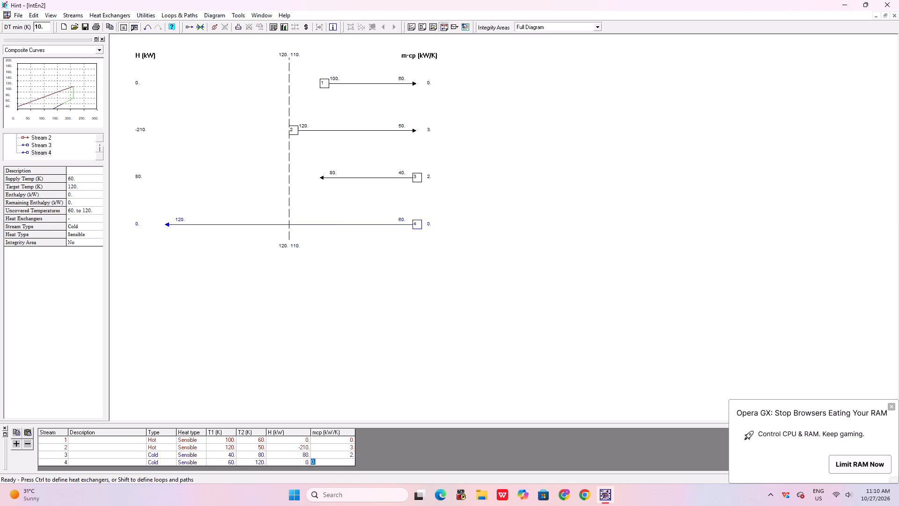
{"action": "key", "text": "6"}
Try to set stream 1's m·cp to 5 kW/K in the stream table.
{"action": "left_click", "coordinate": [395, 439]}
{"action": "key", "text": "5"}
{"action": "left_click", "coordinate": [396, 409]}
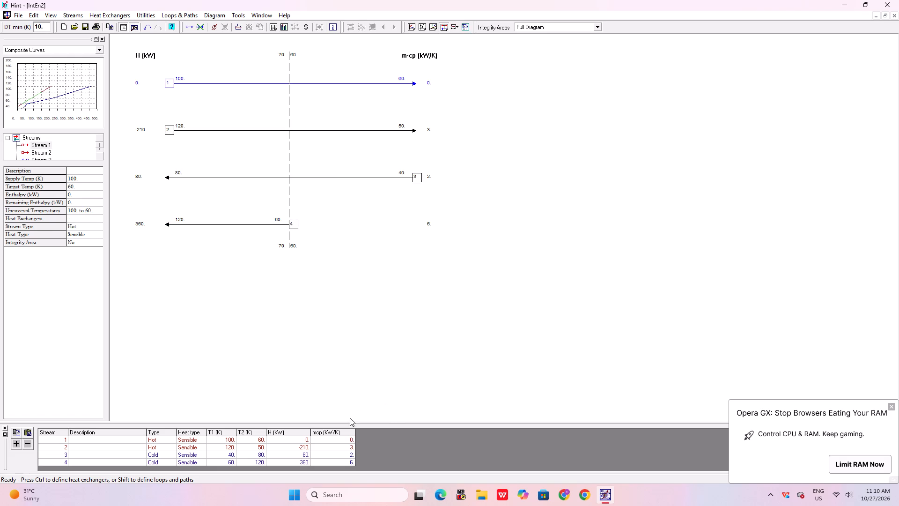
Set stream 1's m·cp to 5 kW/K in its stream properties and refresh the stream table.
{"action": "left_click", "coordinate": [341, 440]}
{"action": "key", "text": "5"}
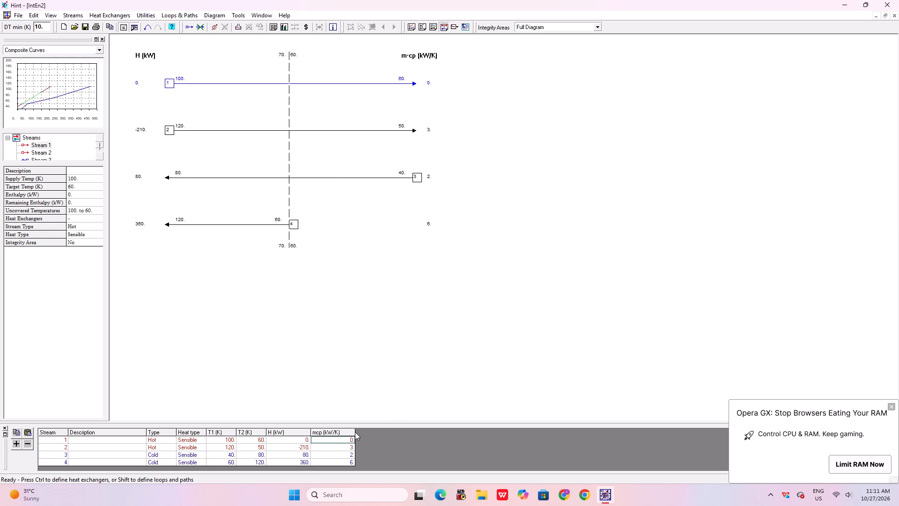
{"action": "double_click", "coordinate": [353, 441]}
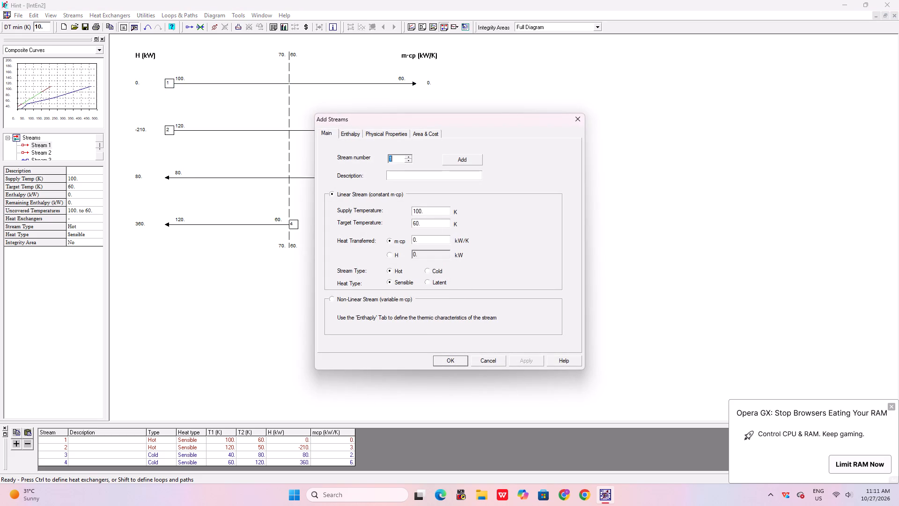
{"action": "left_click", "coordinate": [442, 241]}
{"action": "key", "text": "BackSpace"}
{"action": "key", "text": "BackSpace"}
{"action": "key", "text": "BackSpace"}
{"action": "key", "text": "5"}
{"action": "left_click", "coordinate": [457, 359]}
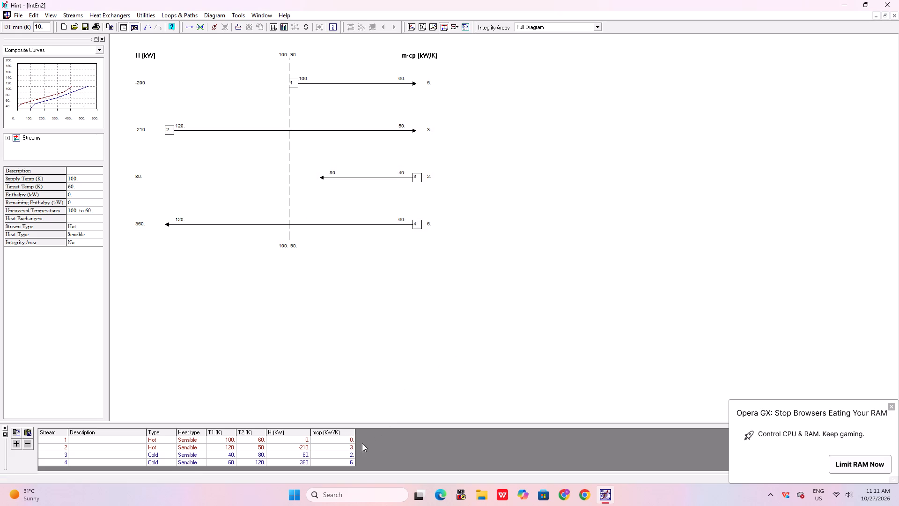
{"action": "double_click", "coordinate": [347, 443]}
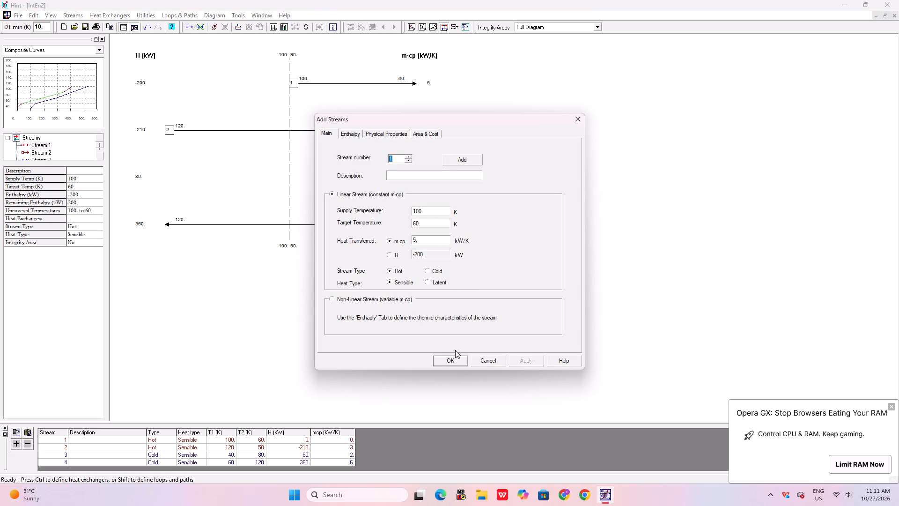
{"action": "left_click", "coordinate": [454, 362]}
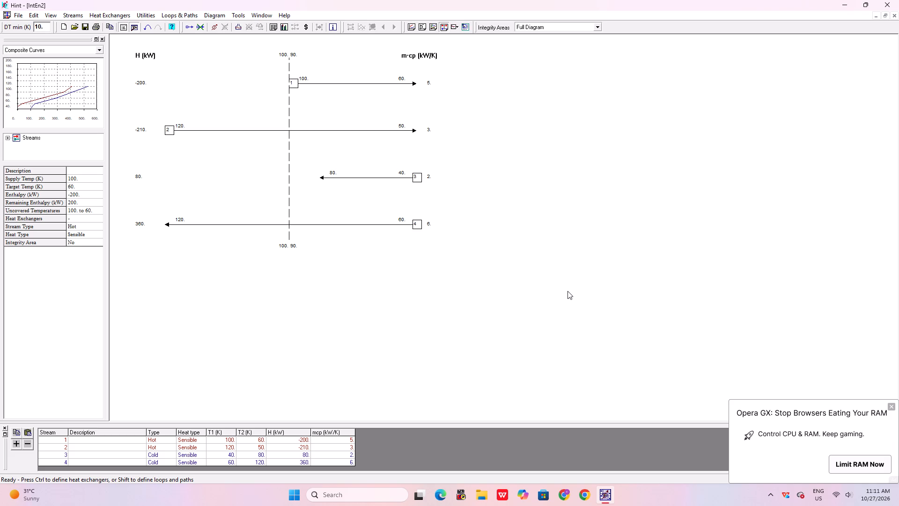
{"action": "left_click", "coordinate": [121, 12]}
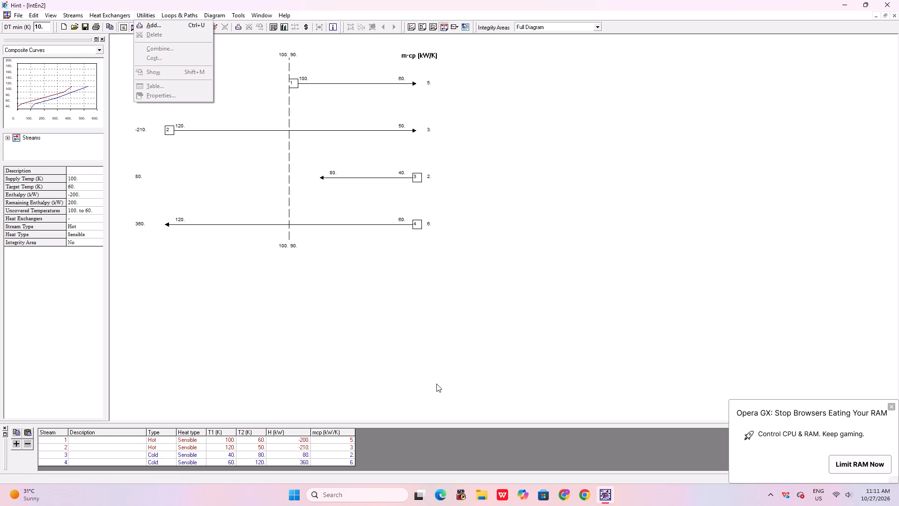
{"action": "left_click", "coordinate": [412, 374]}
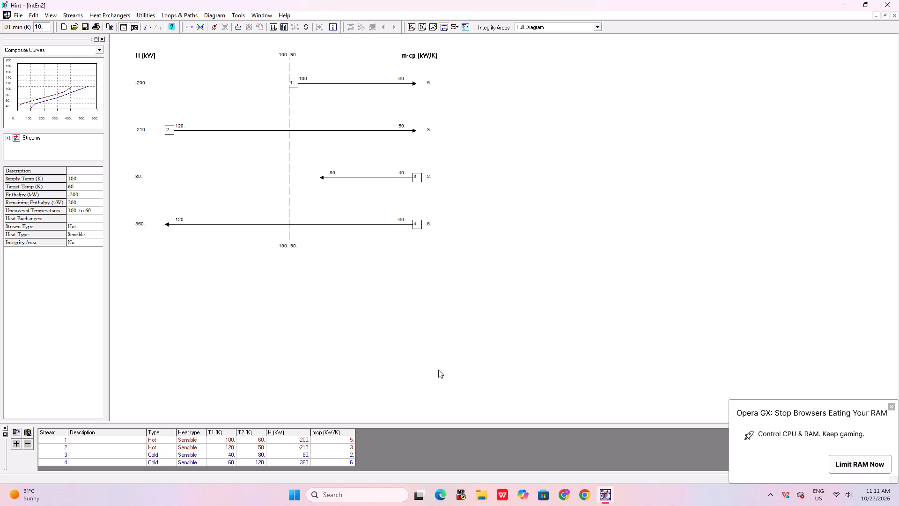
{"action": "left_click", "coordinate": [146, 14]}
Bring up the choice of diagram plots available for the stream data.
{"action": "left_click", "coordinate": [212, 18]}
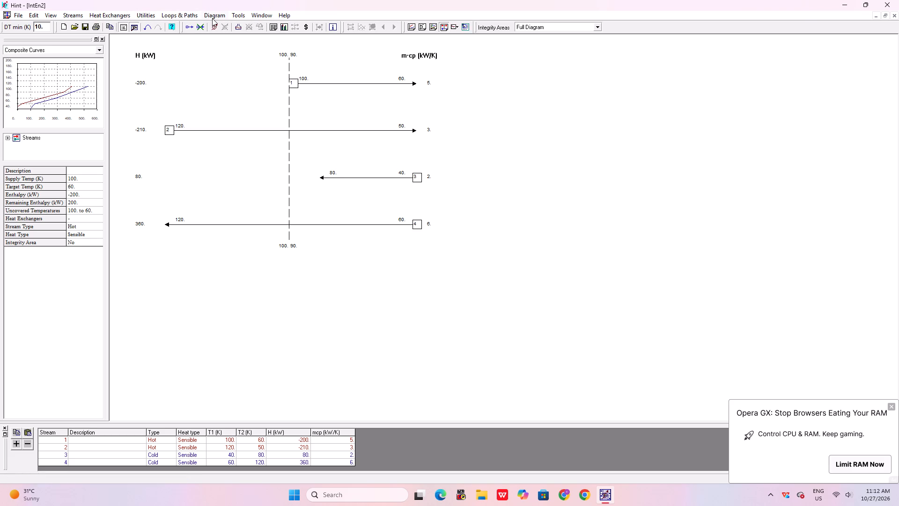
{"action": "left_click", "coordinate": [213, 16]}
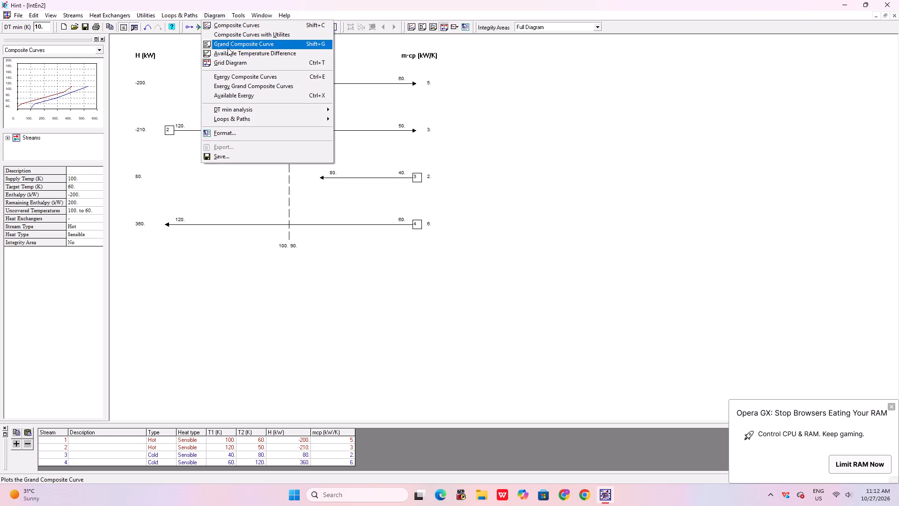
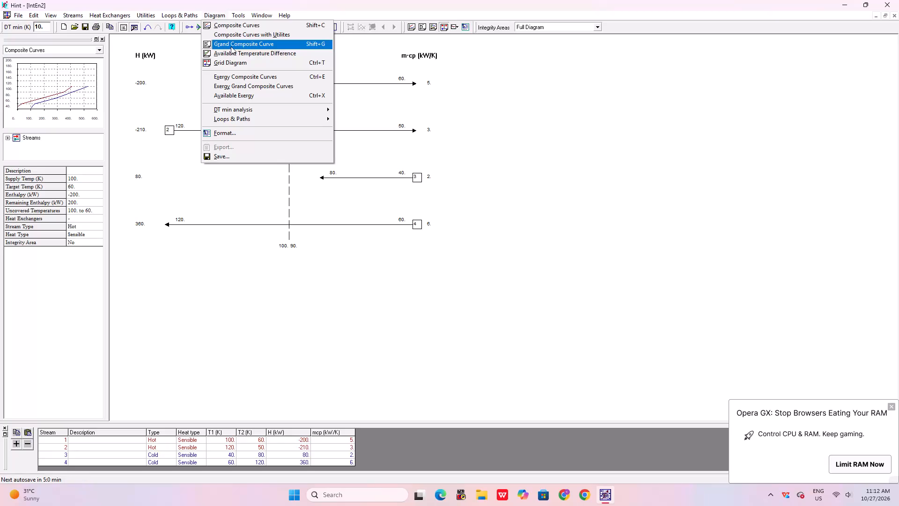
Plot the Grand Composite Curve for the four streams.
{"action": "left_click", "coordinate": [231, 46]}
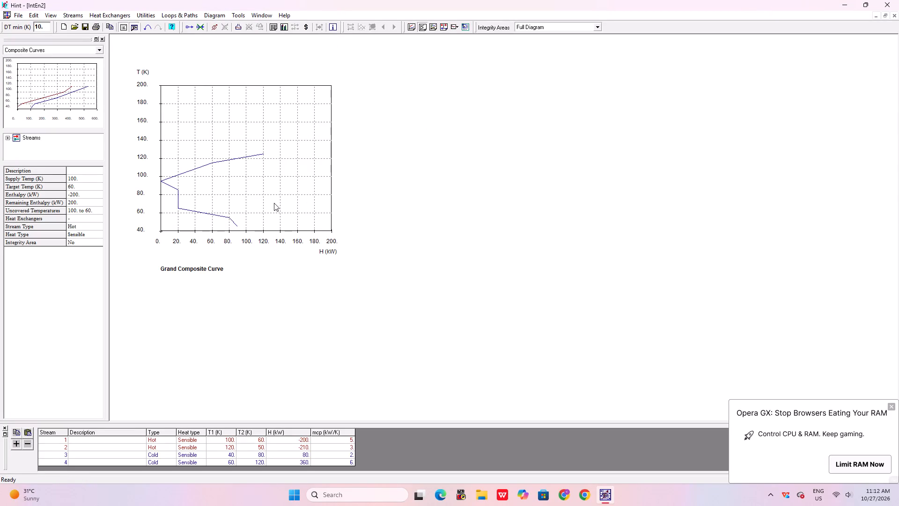
Plot the variation of pinch temperature with DT min, using an initial minimum temperature difference of 10 K.
{"action": "left_click", "coordinate": [226, 15]}
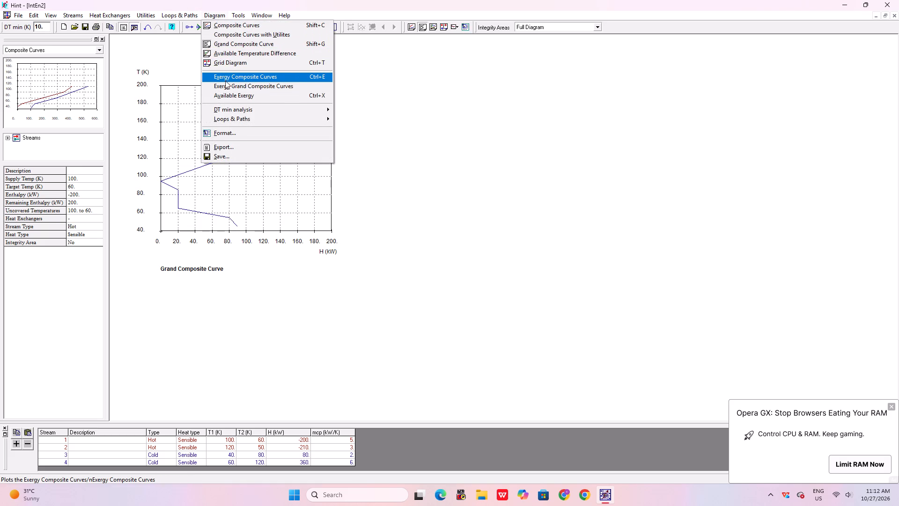
{"action": "left_click", "coordinate": [231, 109]}
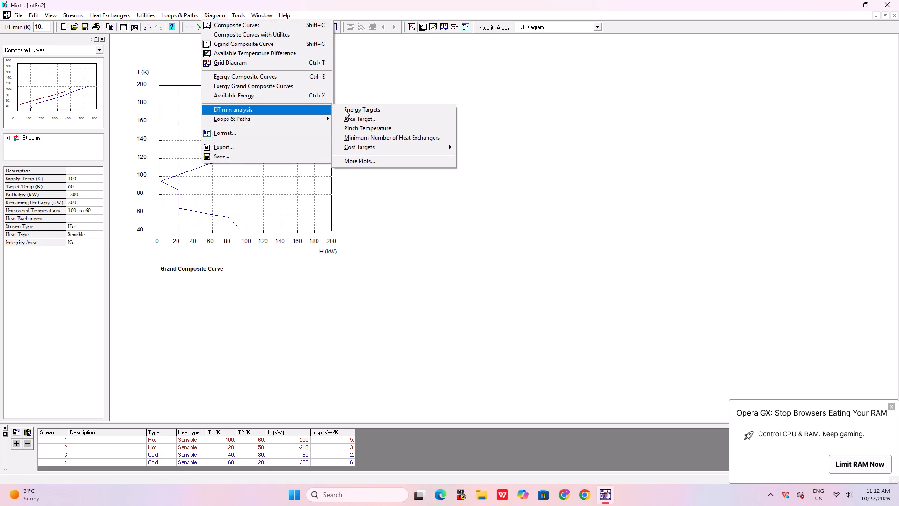
{"action": "left_click", "coordinate": [361, 126]}
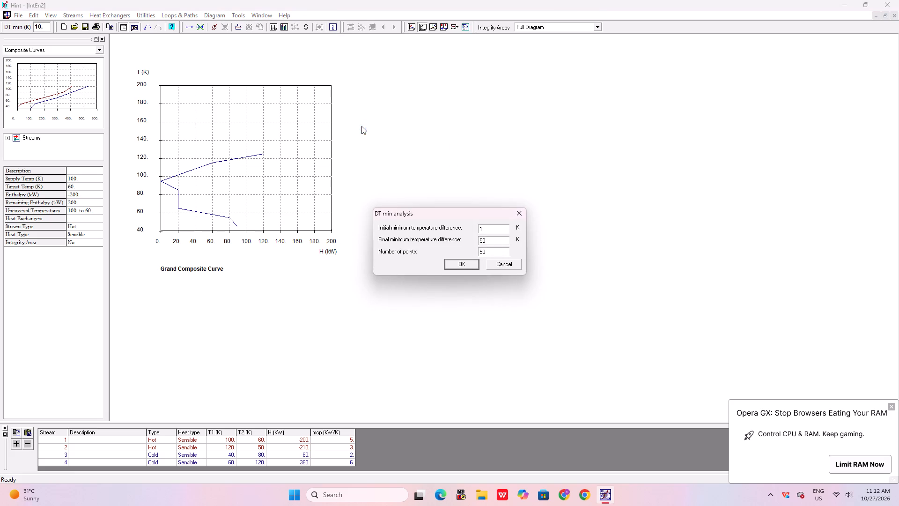
{"action": "left_click", "coordinate": [493, 229]}
{"action": "key", "text": "0"}
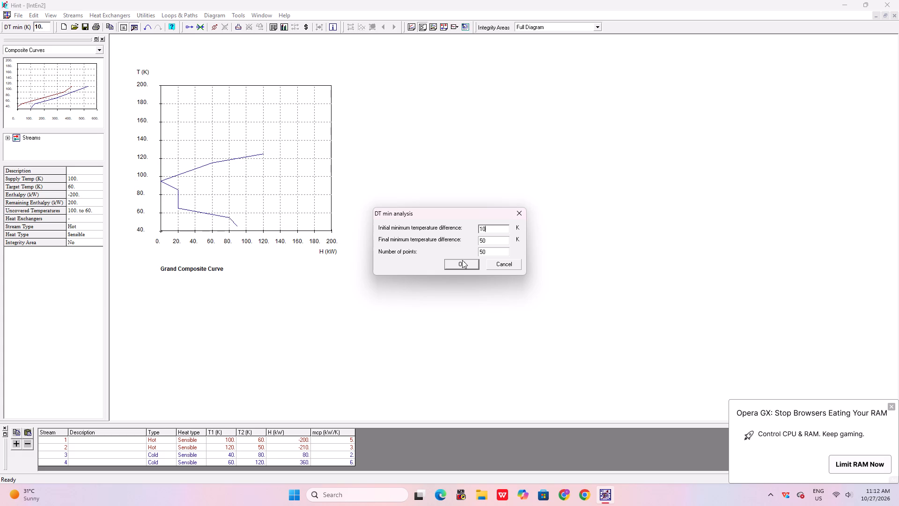
{"action": "left_click", "coordinate": [462, 260]}
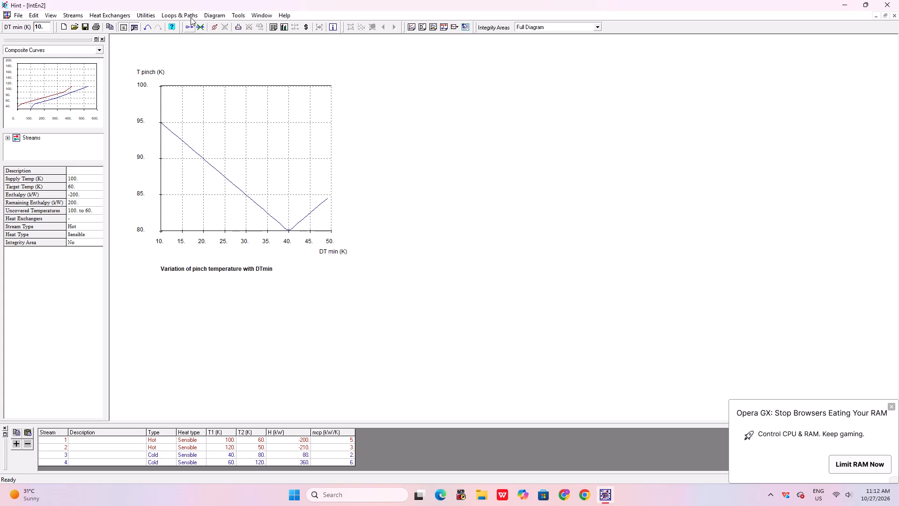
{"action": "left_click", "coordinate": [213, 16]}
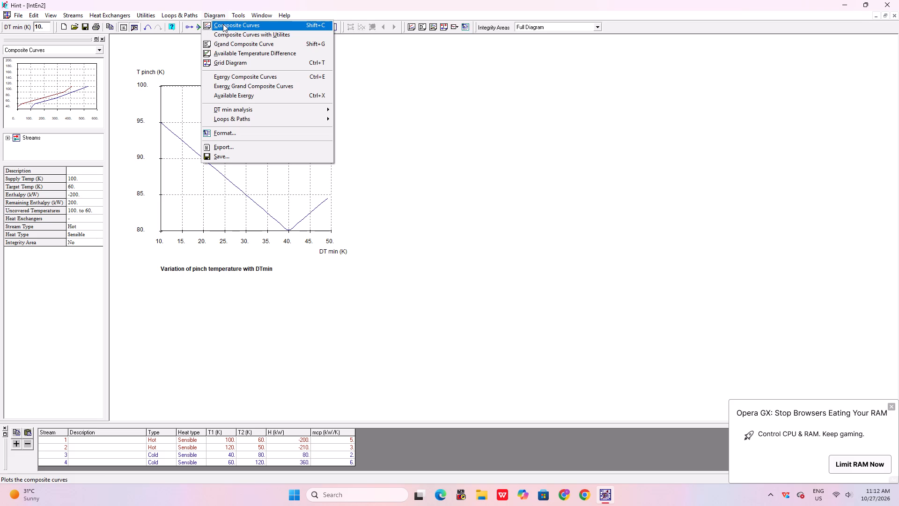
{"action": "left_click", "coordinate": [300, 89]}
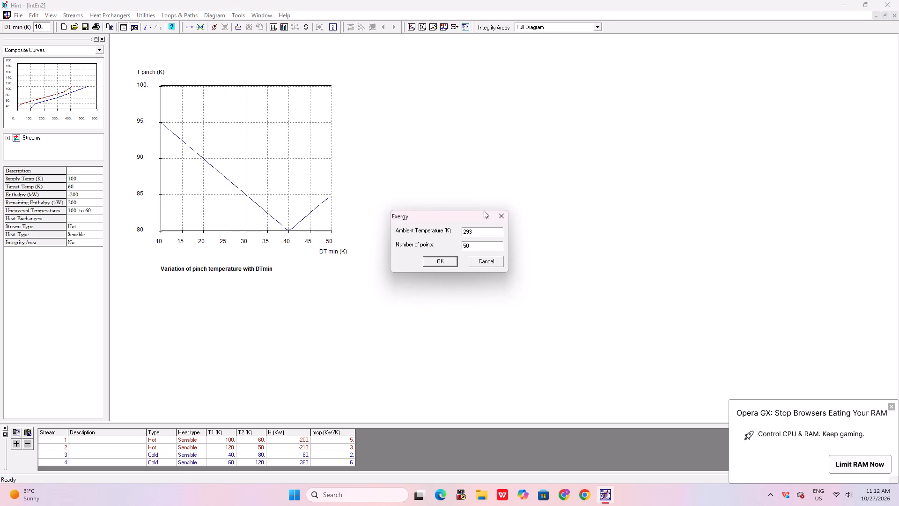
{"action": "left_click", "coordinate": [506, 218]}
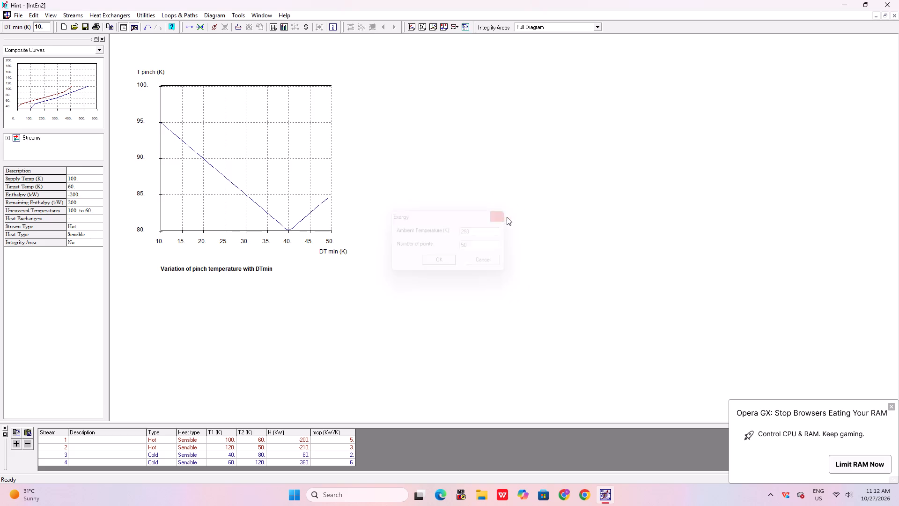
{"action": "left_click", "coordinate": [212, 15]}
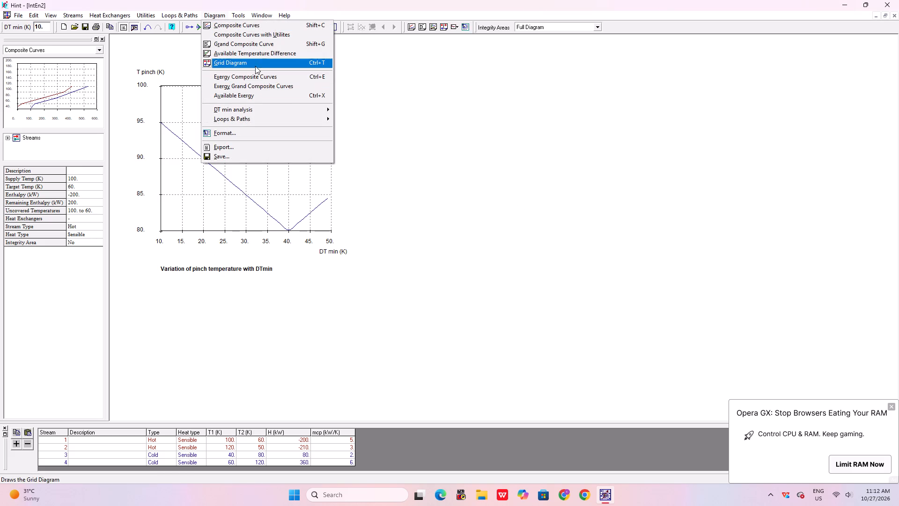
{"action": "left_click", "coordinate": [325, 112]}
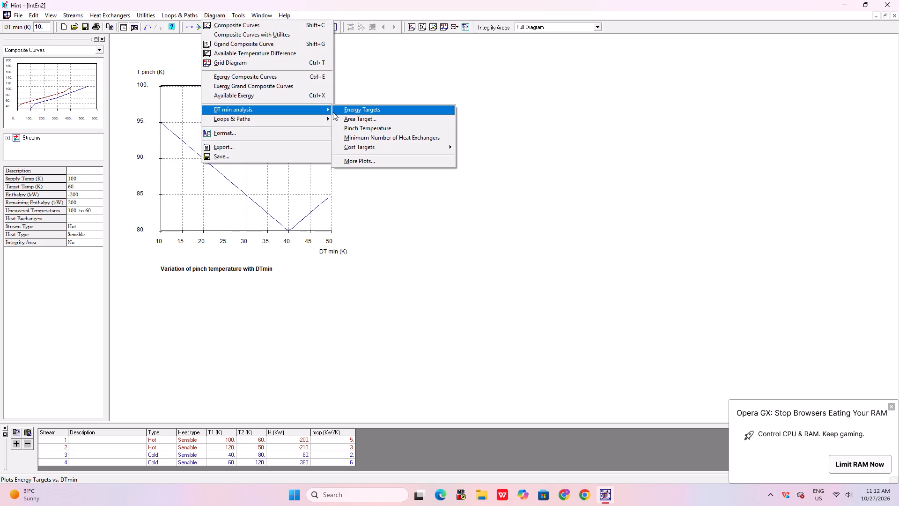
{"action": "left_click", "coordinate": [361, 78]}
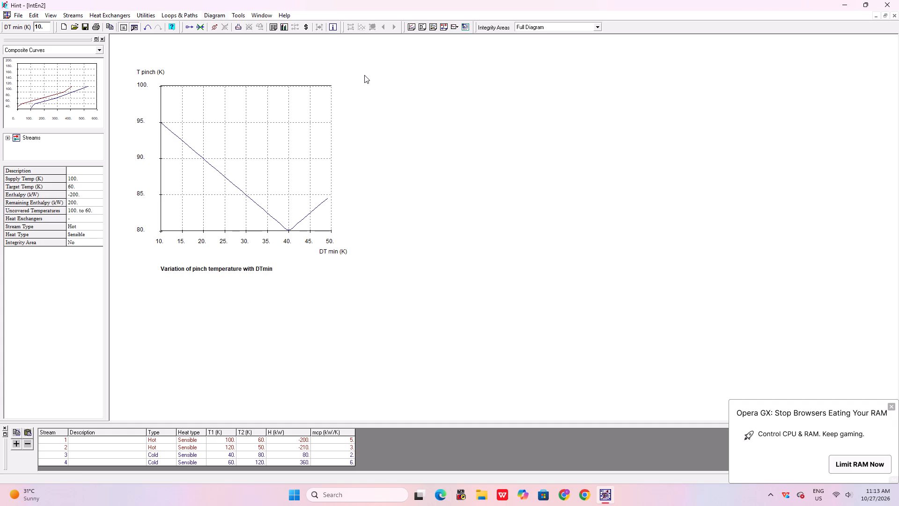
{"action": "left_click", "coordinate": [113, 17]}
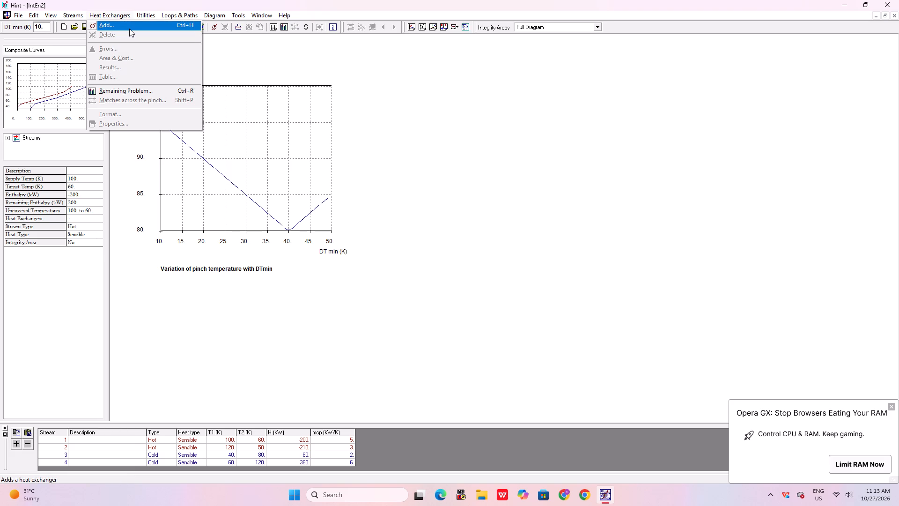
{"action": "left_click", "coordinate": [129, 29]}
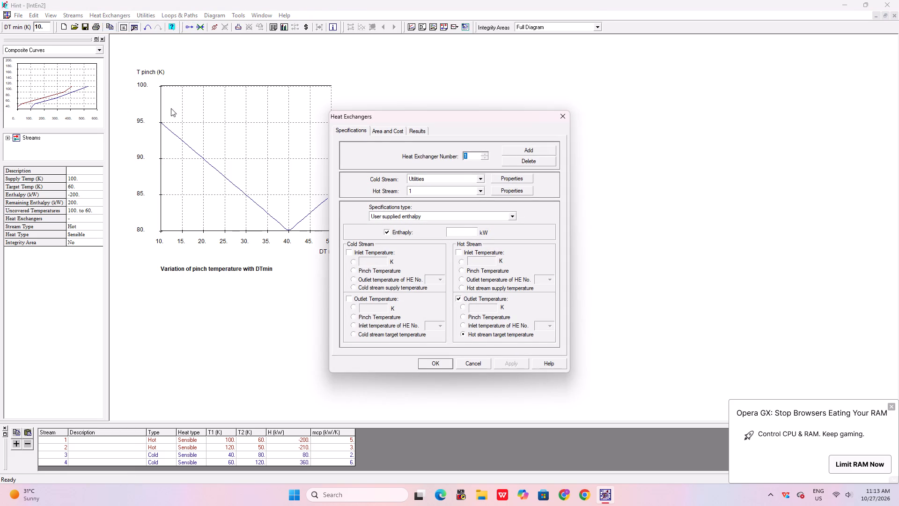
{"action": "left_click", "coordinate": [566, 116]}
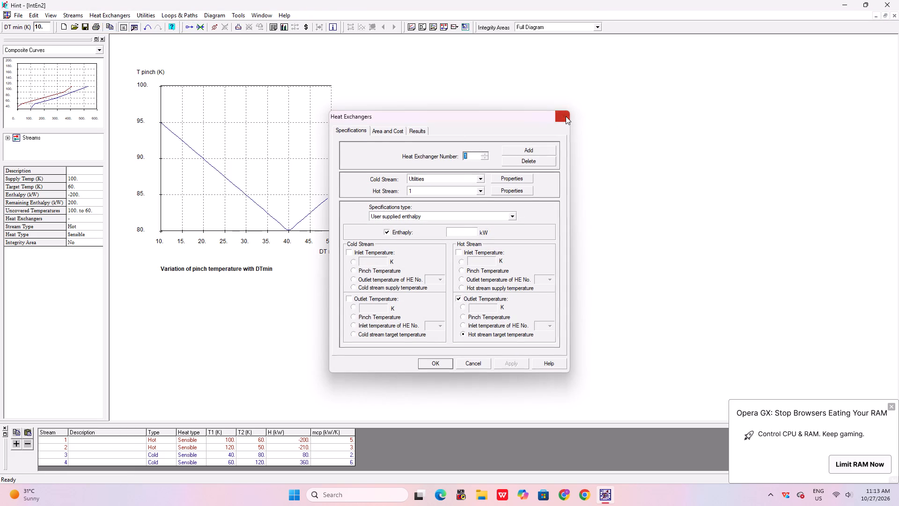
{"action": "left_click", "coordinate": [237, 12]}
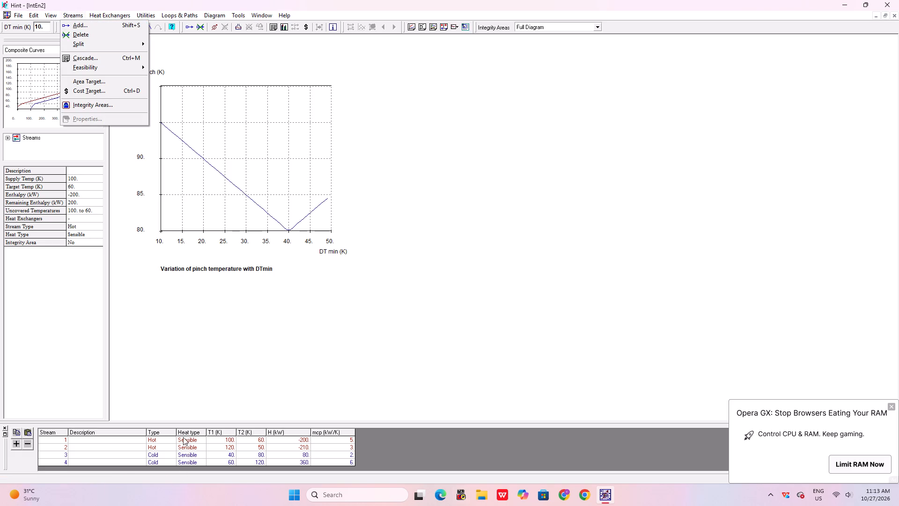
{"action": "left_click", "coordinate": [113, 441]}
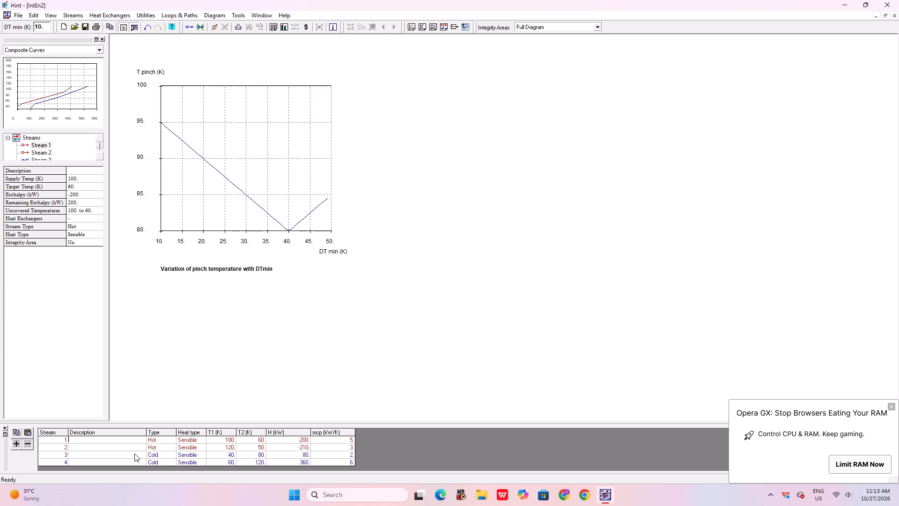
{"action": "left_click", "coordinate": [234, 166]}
Examine the heat cascade of the streams, including its interval heat flows, heating and cooling duties and pinch temperature.
{"action": "left_click", "coordinate": [274, 25]}
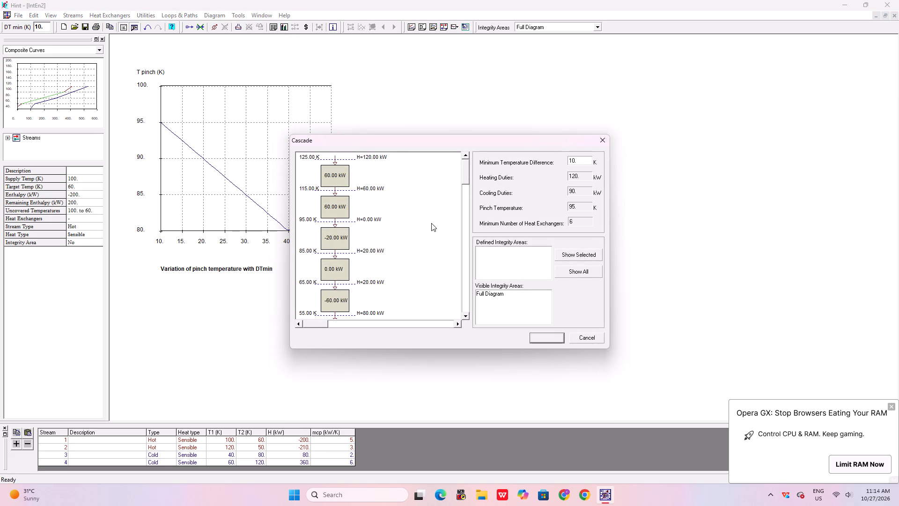
{"action": "scroll", "coordinate": [431, 223], "scroll_direction": "down", "scroll_amount": 1}
{"action": "left_click", "coordinate": [596, 139]}
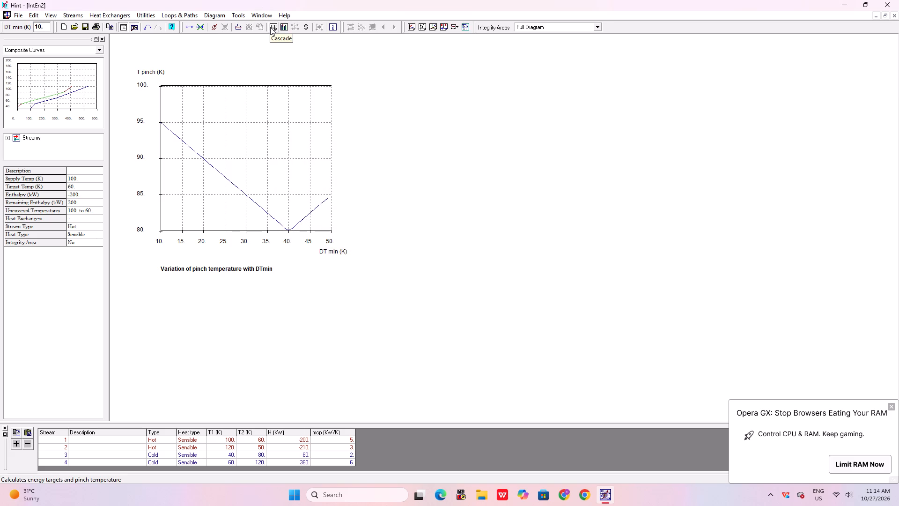
{"action": "left_click", "coordinate": [270, 27]}
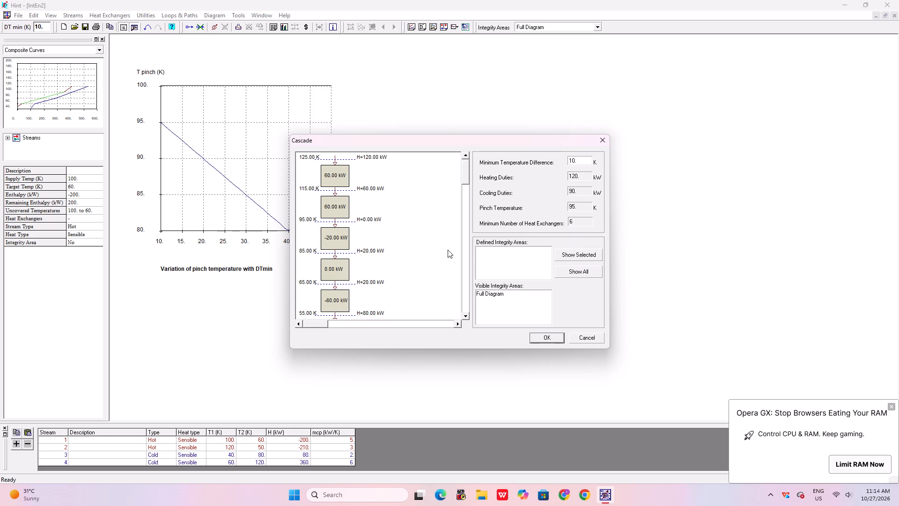
{"action": "scroll", "coordinate": [332, 252], "scroll_direction": "down", "scroll_amount": 6}
{"action": "left_click_drag", "start_coordinate": [467, 177], "coordinate": [467, 215]}
{"action": "left_click_drag", "start_coordinate": [467, 215], "coordinate": [465, 235]}
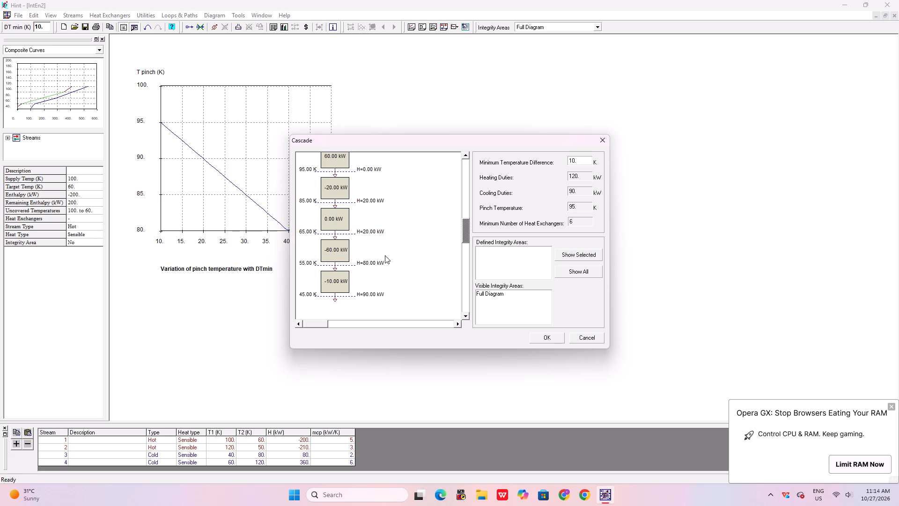
{"action": "left_click_drag", "start_coordinate": [466, 232], "coordinate": [468, 178]}
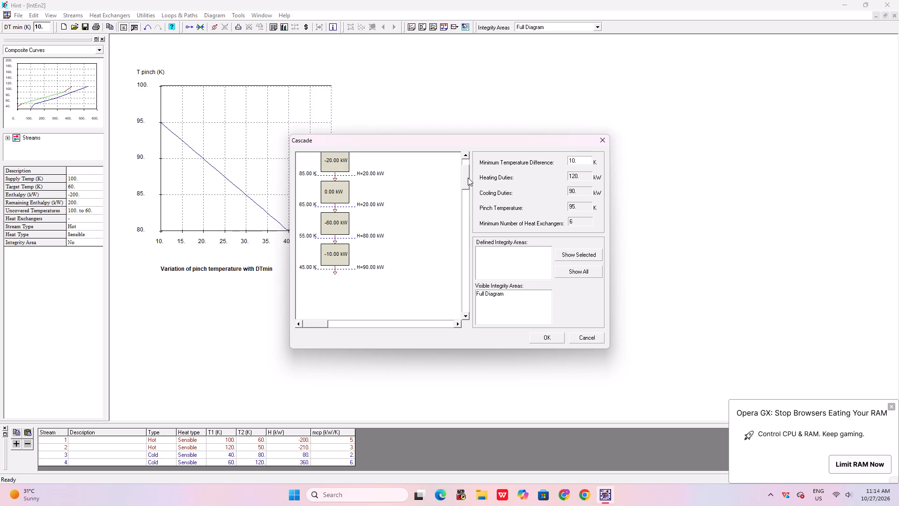
{"action": "left_click_drag", "start_coordinate": [468, 178], "coordinate": [468, 176]}
{"action": "left_click_drag", "start_coordinate": [462, 180], "coordinate": [466, 177]}
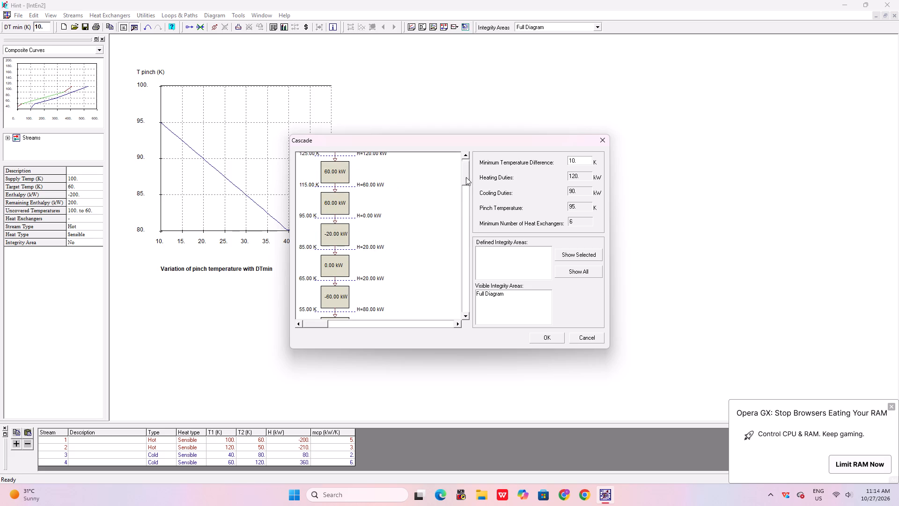
{"action": "left_click_drag", "start_coordinate": [466, 177], "coordinate": [467, 172]}
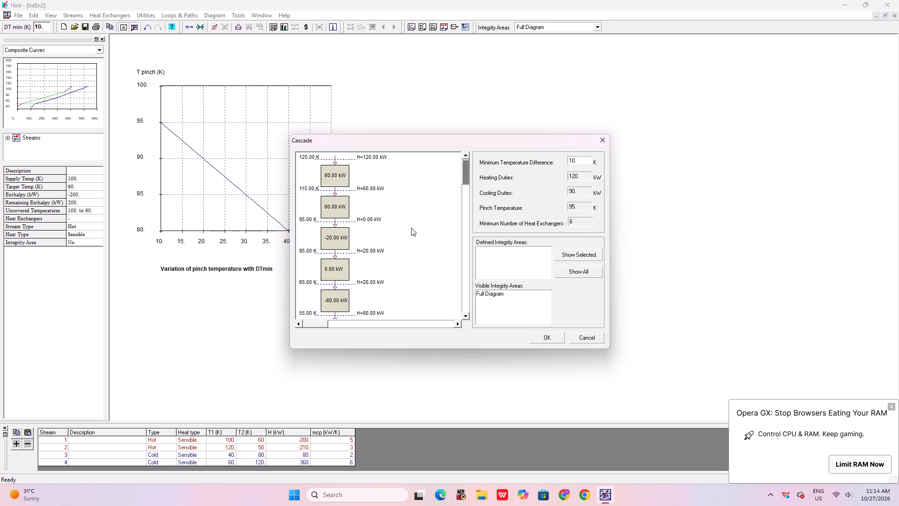
{"action": "left_click", "coordinate": [578, 207]}
{"action": "left_click", "coordinate": [607, 142]}
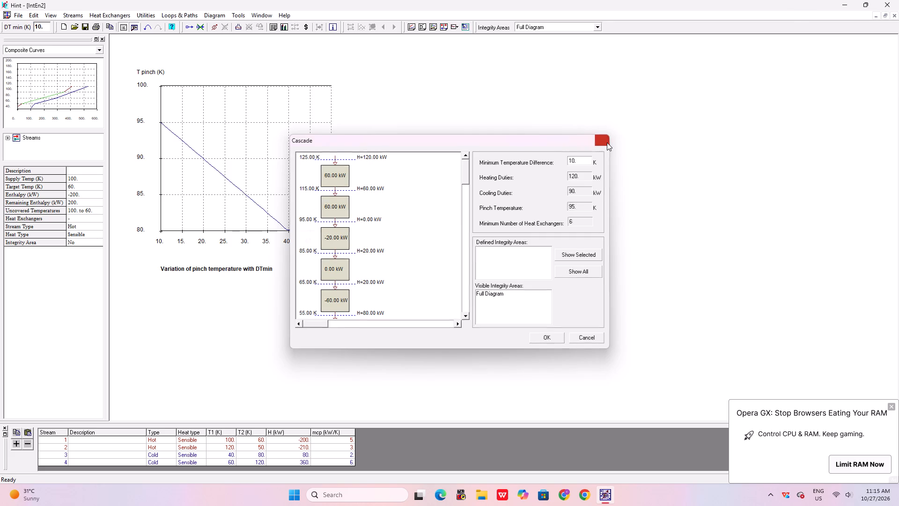
Exit Hint without saving the changes to the open documents IntEn1 and IntEn2.
{"action": "left_click", "coordinate": [898, 0]}
{"action": "left_click_drag", "start_coordinate": [530, 338], "coordinate": [498, 391]}
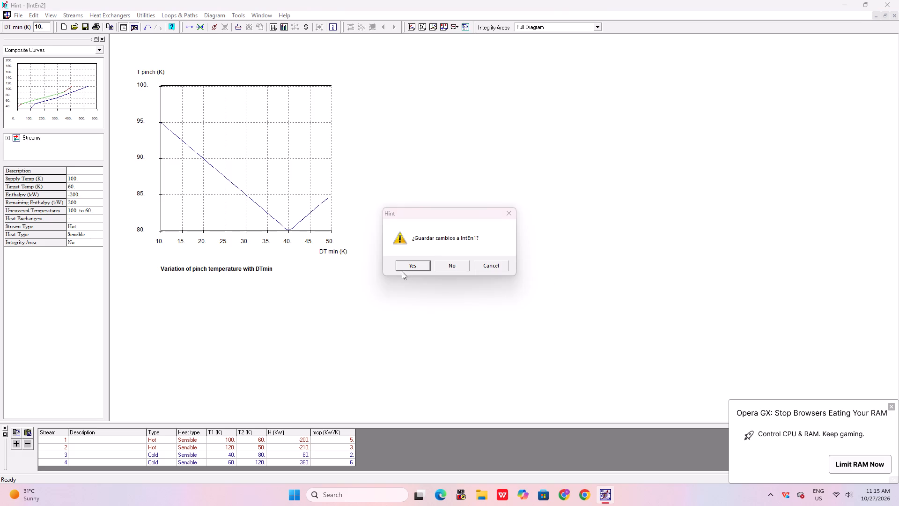
{"action": "left_click", "coordinate": [453, 266]}
{"action": "left_click", "coordinate": [405, 267]}
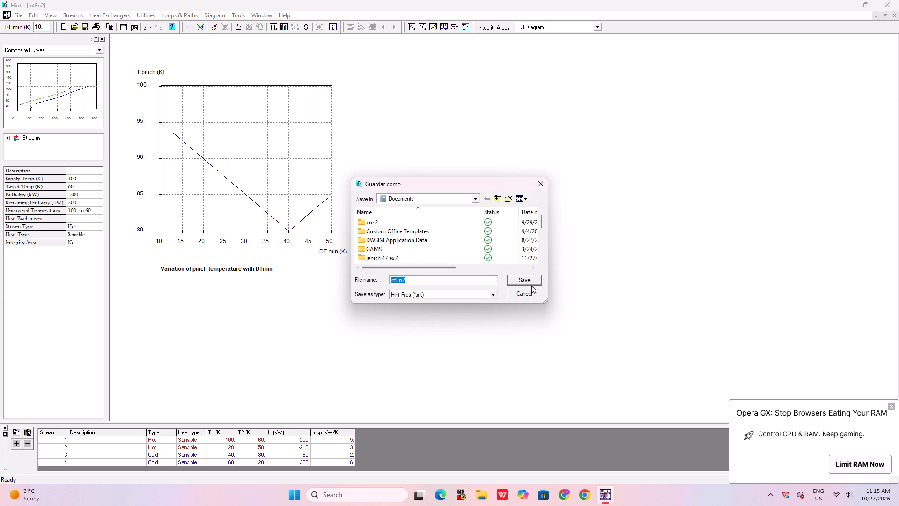
{"action": "left_click", "coordinate": [531, 290]}
{"action": "left_click", "coordinate": [884, 0]}
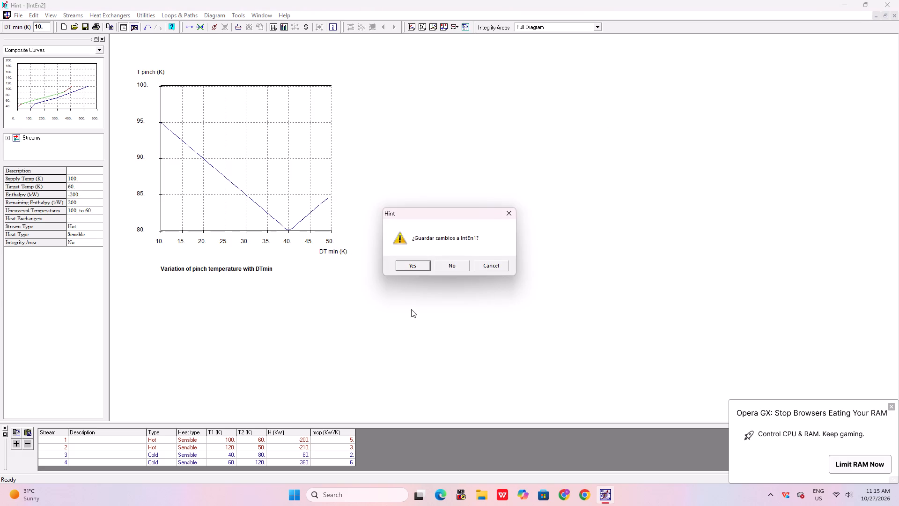
{"action": "left_click", "coordinate": [459, 268]}
{"action": "left_click", "coordinate": [459, 268]}
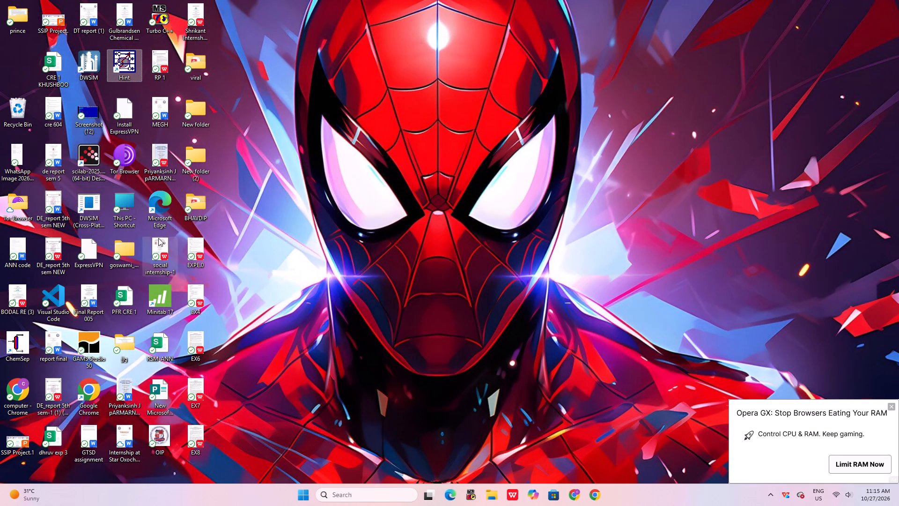
Launch Hint again from the desktop with an empty document.
{"action": "double_click", "coordinate": [133, 65]}
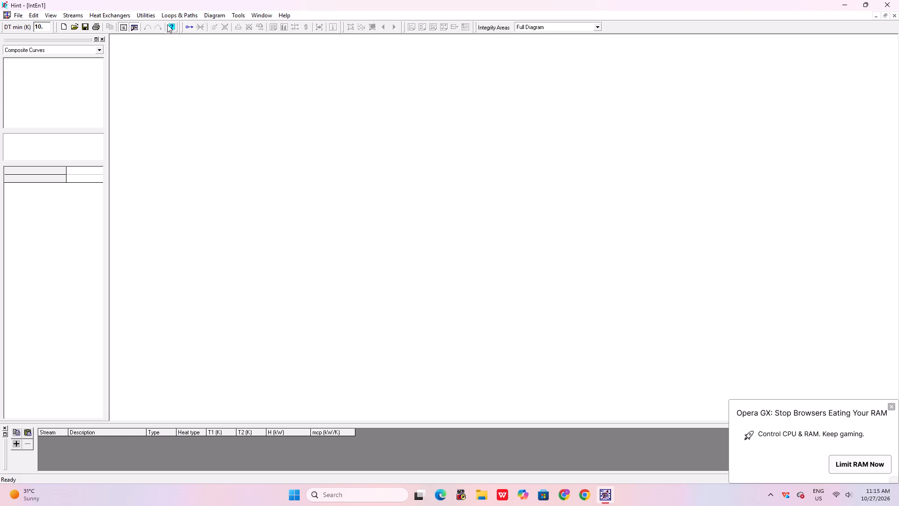
Start stream 1 as a linear hot stream with a supply temperature of 100 K and a target temperature of 60 K.
{"action": "left_click", "coordinate": [67, 9]}
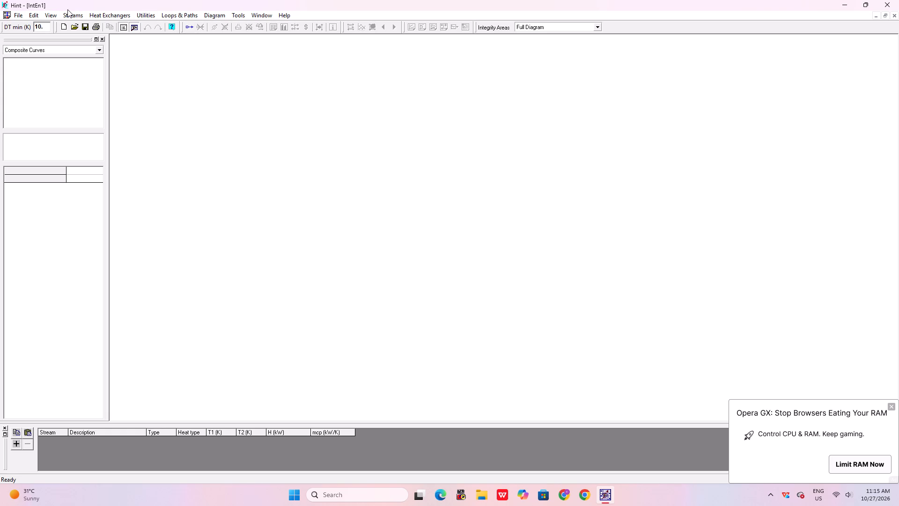
{"action": "left_click", "coordinate": [66, 15]}
{"action": "left_click", "coordinate": [75, 22]}
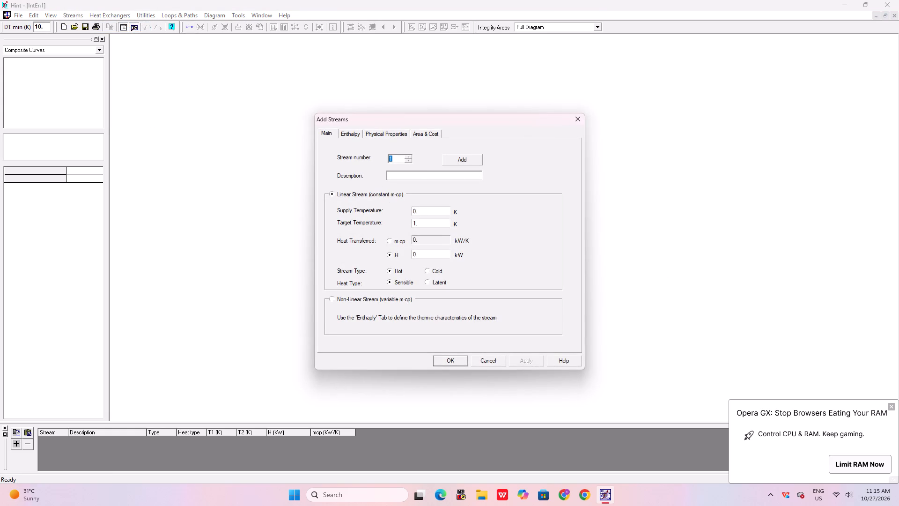
{"action": "left_click", "coordinate": [426, 178]}
{"action": "left_click", "coordinate": [422, 216]}
{"action": "left_click", "coordinate": [425, 210]}
{"action": "key", "text": "BackSpace"}
{"action": "key", "text": "BackSpace"}
{"action": "key", "text": "BackSpace"}
{"action": "type", "text": "100"}
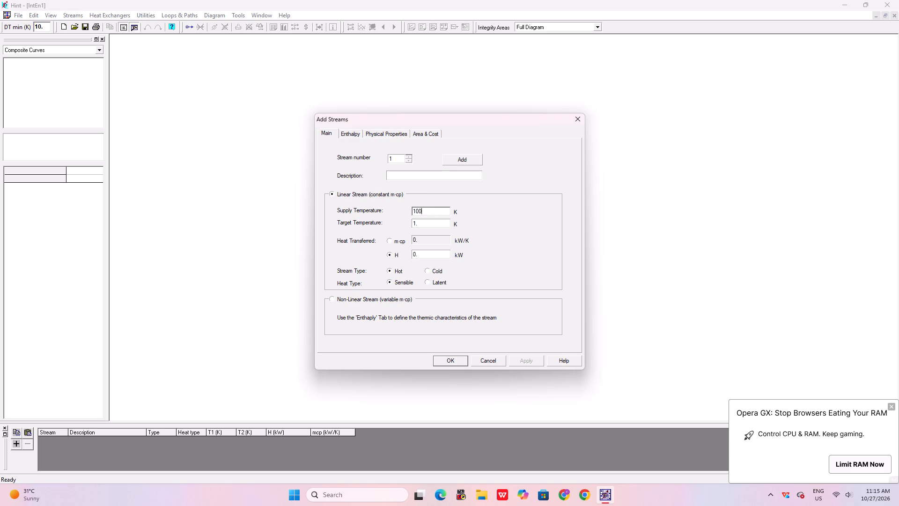
{"action": "left_click", "coordinate": [424, 222]}
{"action": "key", "text": "BackSpace"}
{"action": "key", "text": "BackSpace"}
{"action": "key", "text": "BackSpace"}
{"action": "key", "text": "BackSpace"}
{"action": "key", "text": "BackSpace"}
{"action": "key", "text": "BackSpace"}
{"action": "key", "text": "BackSpace"}
{"action": "key", "text": "BackSpace"}
{"action": "type", "text": "60"}
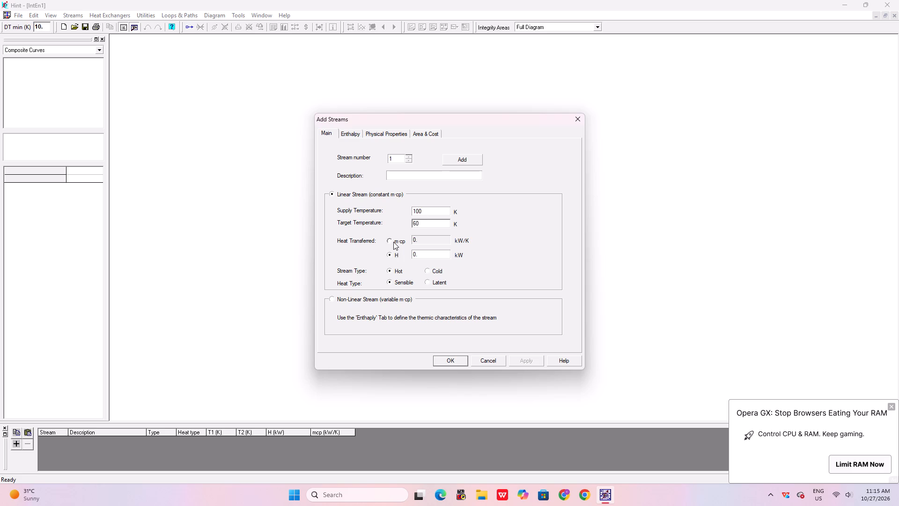
Define stream 1's heat transferred by an m·cp of 5 kW/K and add the stream to the document.
{"action": "left_click", "coordinate": [392, 242]}
{"action": "left_click", "coordinate": [418, 238]}
{"action": "key", "text": "BackSpace"}
{"action": "key", "text": "BackSpace"}
{"action": "key", "text": "BackSpace"}
{"action": "key", "text": "BackSpace"}
{"action": "key", "text": "BackSpace"}
{"action": "key", "text": "5"}
{"action": "left_click", "coordinate": [455, 364]}
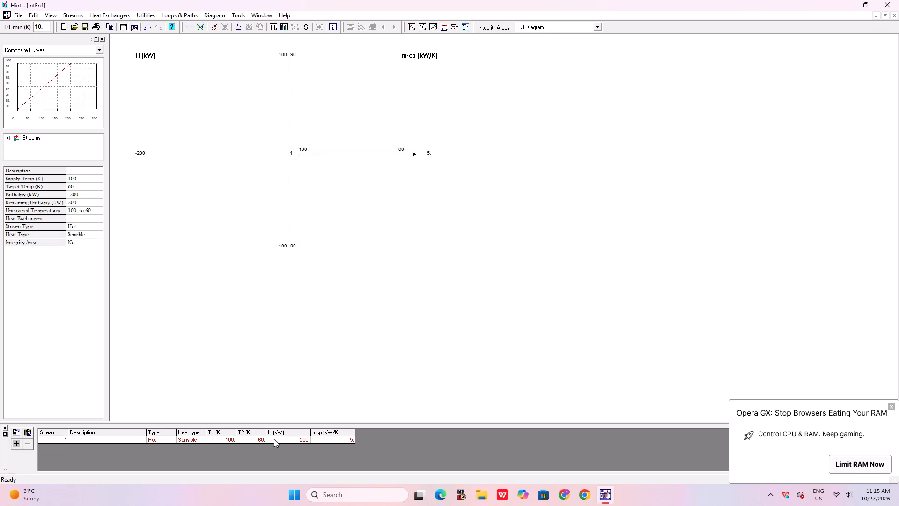
Add stream 2 to the stream table with T1 of 120 K and T2 of 50 K.
{"action": "left_click", "coordinate": [17, 446]}
{"action": "left_click", "coordinate": [213, 444]}
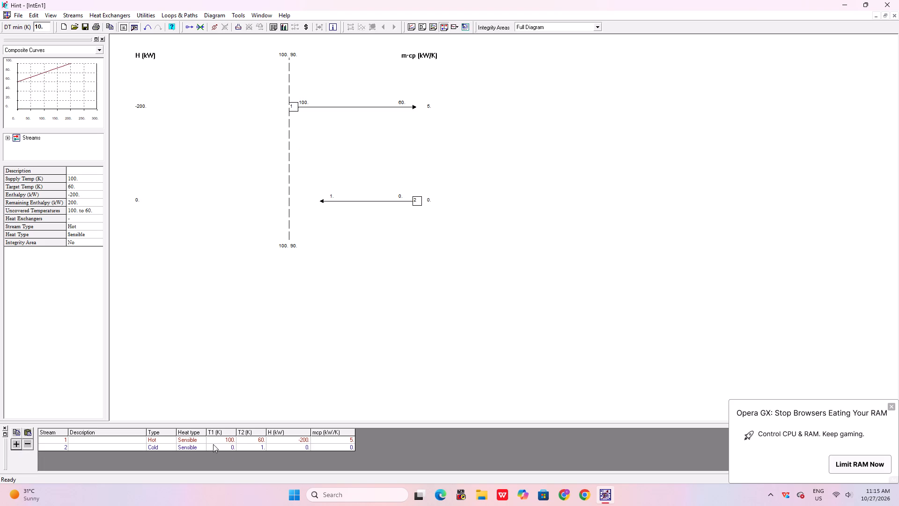
{"action": "key", "text": "BackSpace"}
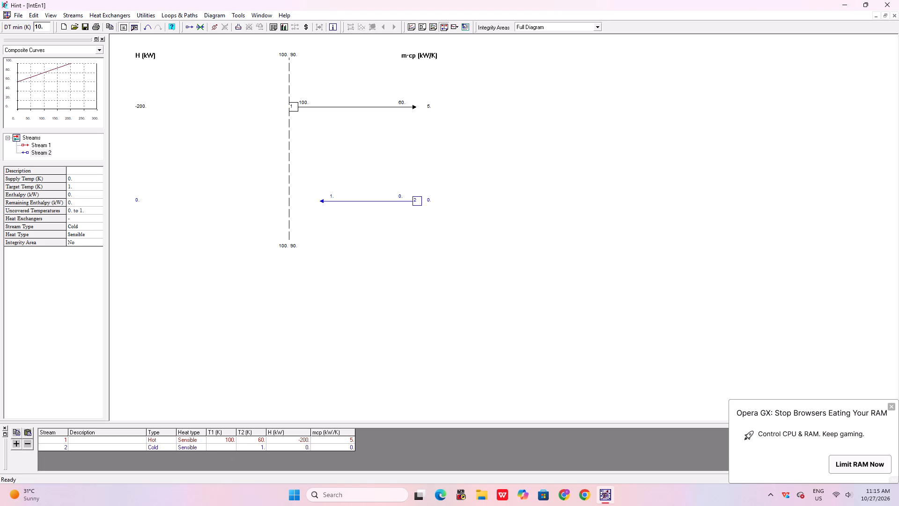
{"action": "type", "text": "120"}
{"action": "left_click", "coordinate": [260, 447]}
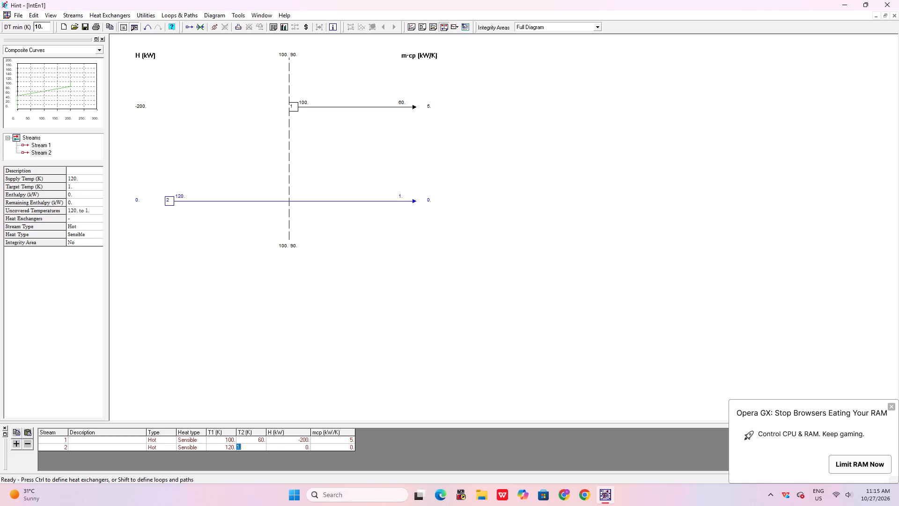
{"action": "key", "text": "BackSpace"}
{"action": "type", "text": "50"}
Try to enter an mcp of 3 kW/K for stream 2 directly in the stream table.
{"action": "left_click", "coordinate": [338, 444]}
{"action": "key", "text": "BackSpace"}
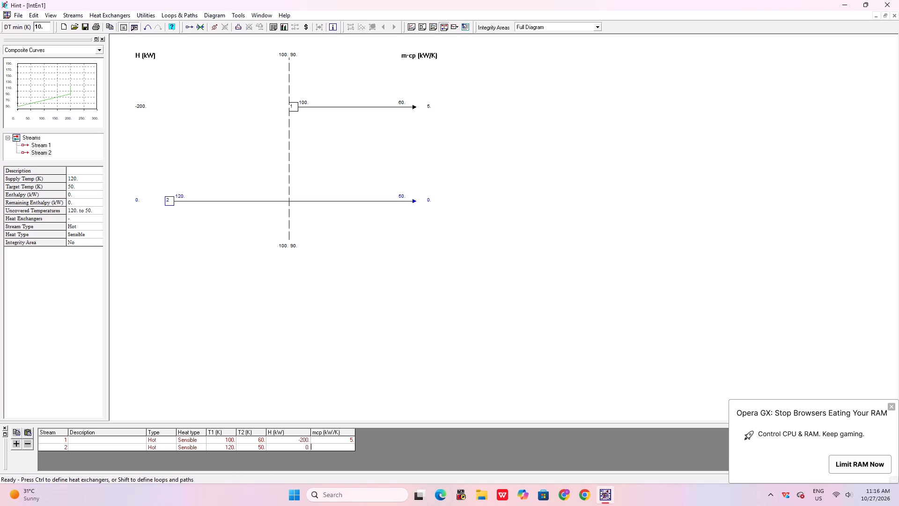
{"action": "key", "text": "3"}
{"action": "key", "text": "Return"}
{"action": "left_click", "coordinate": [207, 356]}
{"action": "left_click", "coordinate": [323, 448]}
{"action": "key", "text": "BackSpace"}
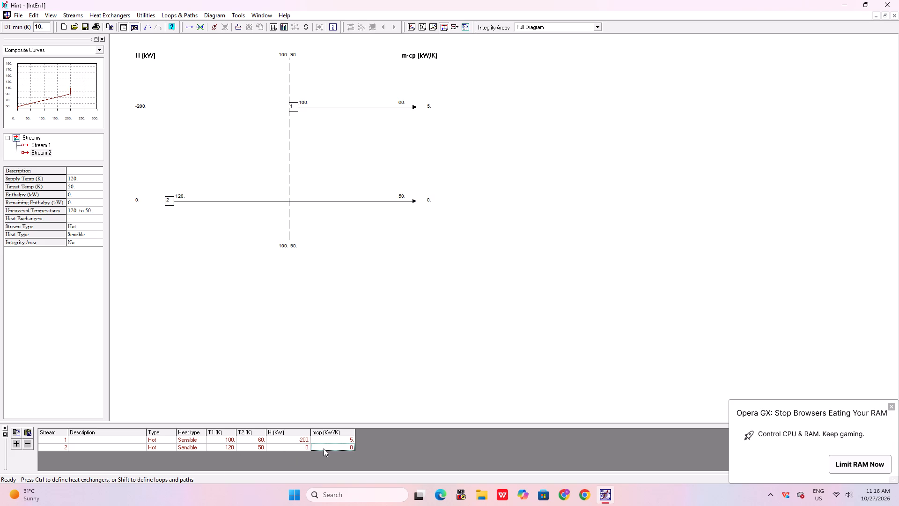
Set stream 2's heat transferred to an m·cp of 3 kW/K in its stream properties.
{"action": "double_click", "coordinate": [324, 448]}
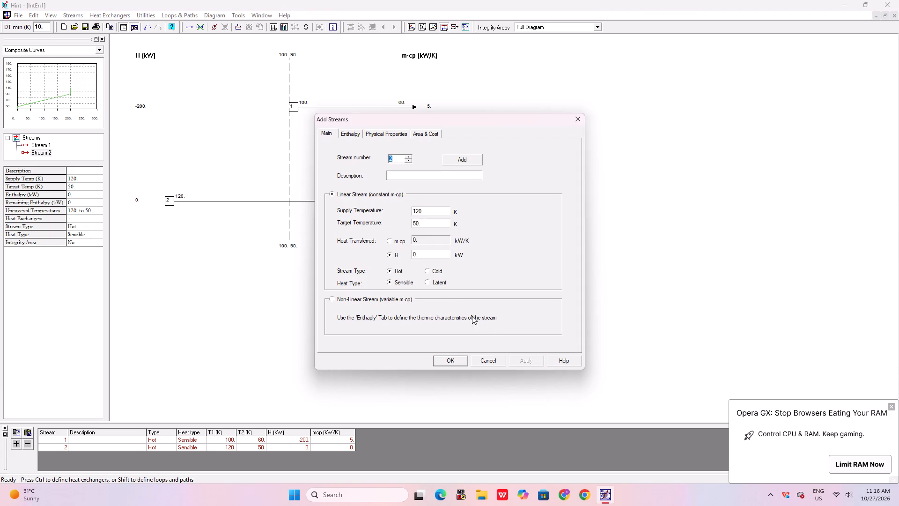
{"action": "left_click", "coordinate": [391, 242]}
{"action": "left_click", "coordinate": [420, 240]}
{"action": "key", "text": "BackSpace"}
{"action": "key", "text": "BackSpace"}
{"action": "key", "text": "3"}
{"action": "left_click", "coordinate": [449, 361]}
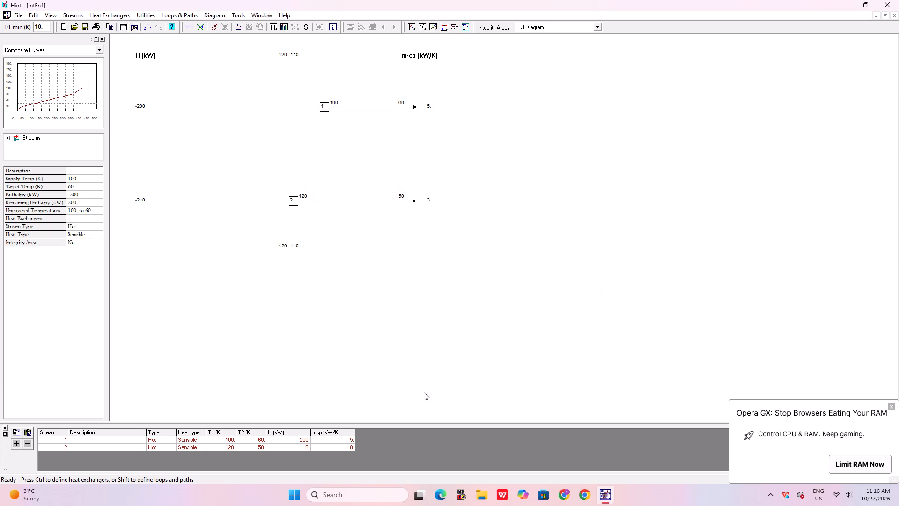
Reopen stream 2's properties to check its temperatures and m·cp.
{"action": "left_click", "coordinate": [351, 447]}
{"action": "double_click", "coordinate": [351, 447]}
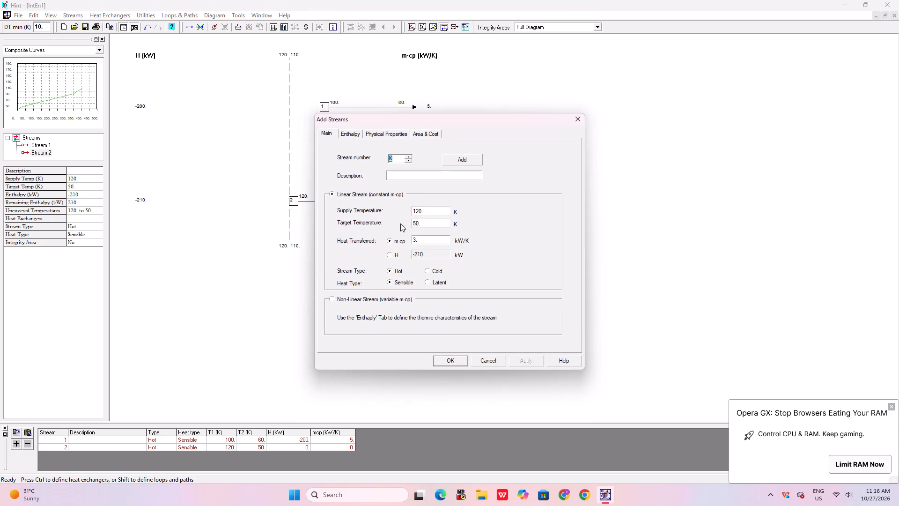
{"action": "left_click", "coordinate": [398, 160]}
{"action": "left_click", "coordinate": [446, 357]}
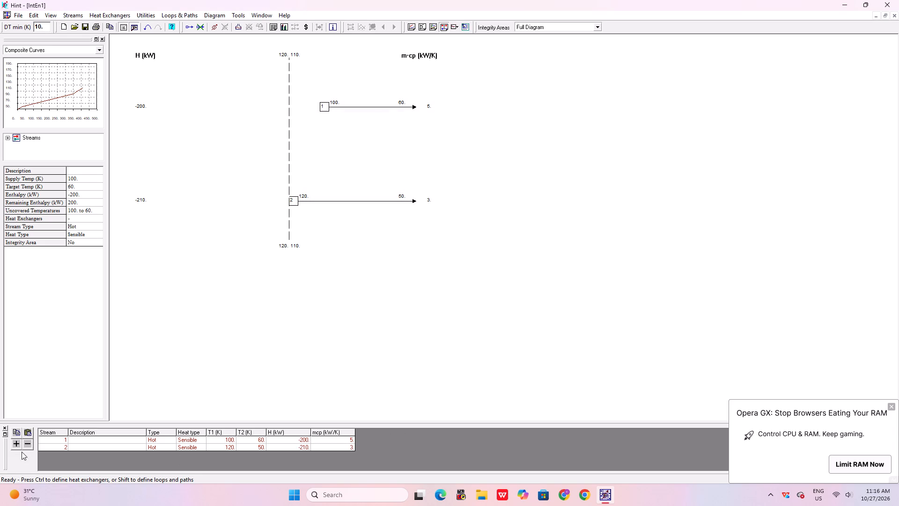
Add a third stream row to the stream table.
{"action": "left_click", "coordinate": [16, 444]}
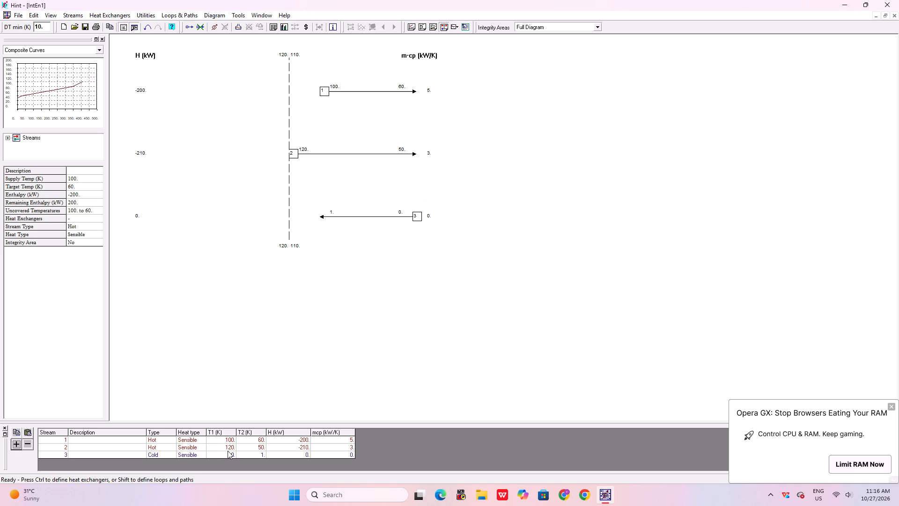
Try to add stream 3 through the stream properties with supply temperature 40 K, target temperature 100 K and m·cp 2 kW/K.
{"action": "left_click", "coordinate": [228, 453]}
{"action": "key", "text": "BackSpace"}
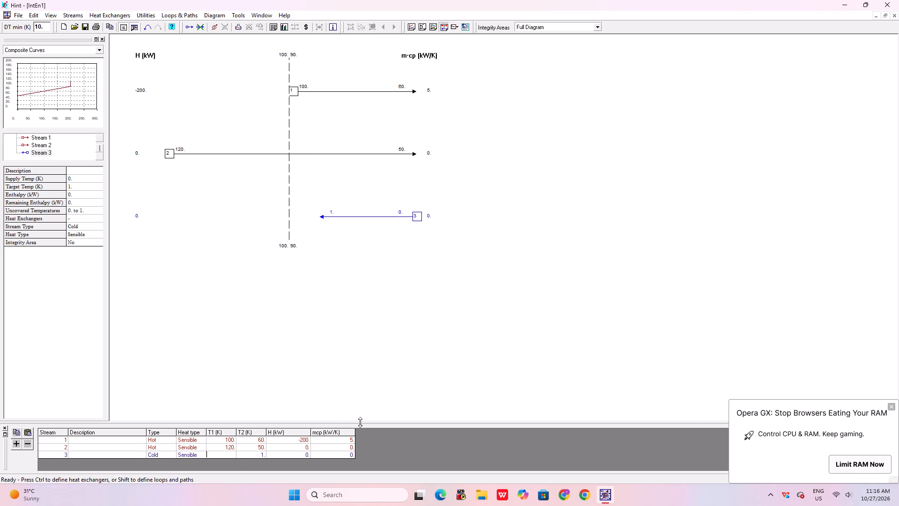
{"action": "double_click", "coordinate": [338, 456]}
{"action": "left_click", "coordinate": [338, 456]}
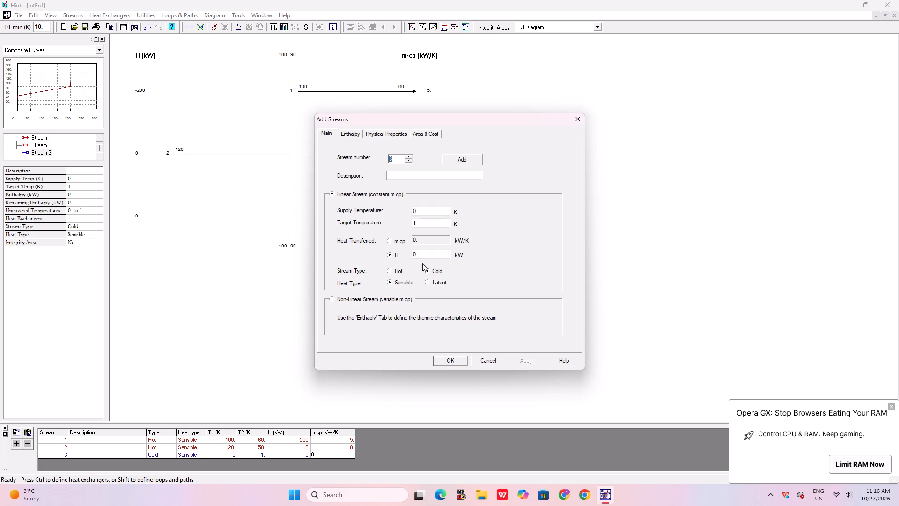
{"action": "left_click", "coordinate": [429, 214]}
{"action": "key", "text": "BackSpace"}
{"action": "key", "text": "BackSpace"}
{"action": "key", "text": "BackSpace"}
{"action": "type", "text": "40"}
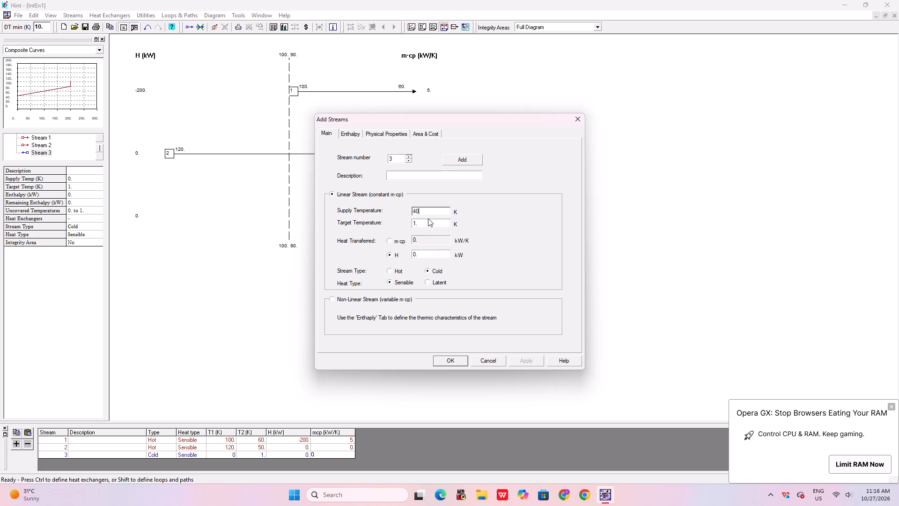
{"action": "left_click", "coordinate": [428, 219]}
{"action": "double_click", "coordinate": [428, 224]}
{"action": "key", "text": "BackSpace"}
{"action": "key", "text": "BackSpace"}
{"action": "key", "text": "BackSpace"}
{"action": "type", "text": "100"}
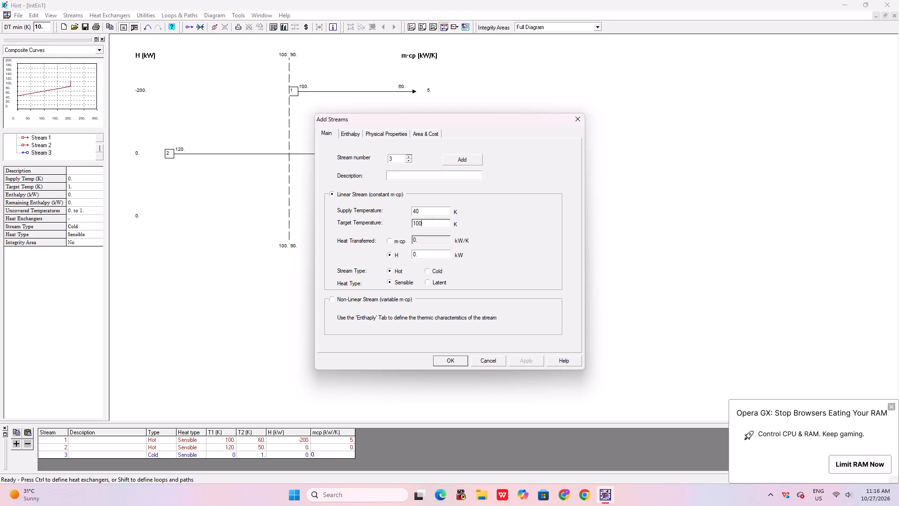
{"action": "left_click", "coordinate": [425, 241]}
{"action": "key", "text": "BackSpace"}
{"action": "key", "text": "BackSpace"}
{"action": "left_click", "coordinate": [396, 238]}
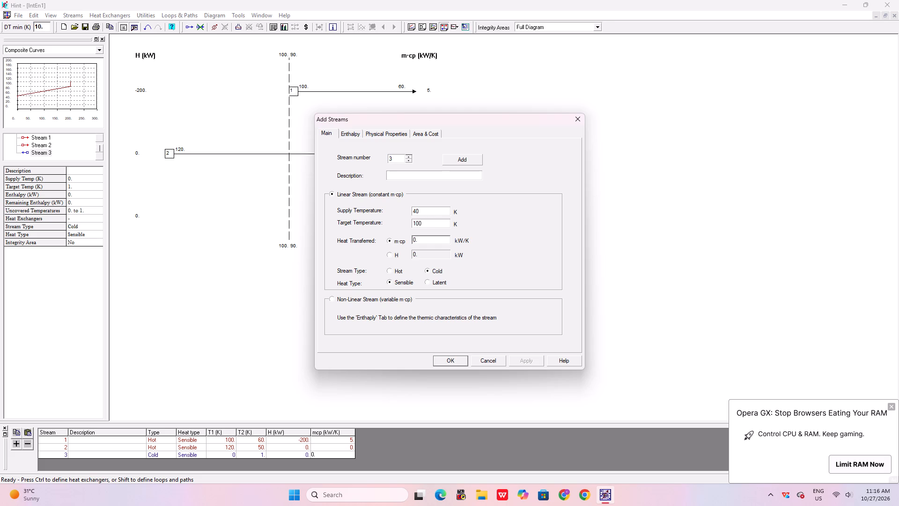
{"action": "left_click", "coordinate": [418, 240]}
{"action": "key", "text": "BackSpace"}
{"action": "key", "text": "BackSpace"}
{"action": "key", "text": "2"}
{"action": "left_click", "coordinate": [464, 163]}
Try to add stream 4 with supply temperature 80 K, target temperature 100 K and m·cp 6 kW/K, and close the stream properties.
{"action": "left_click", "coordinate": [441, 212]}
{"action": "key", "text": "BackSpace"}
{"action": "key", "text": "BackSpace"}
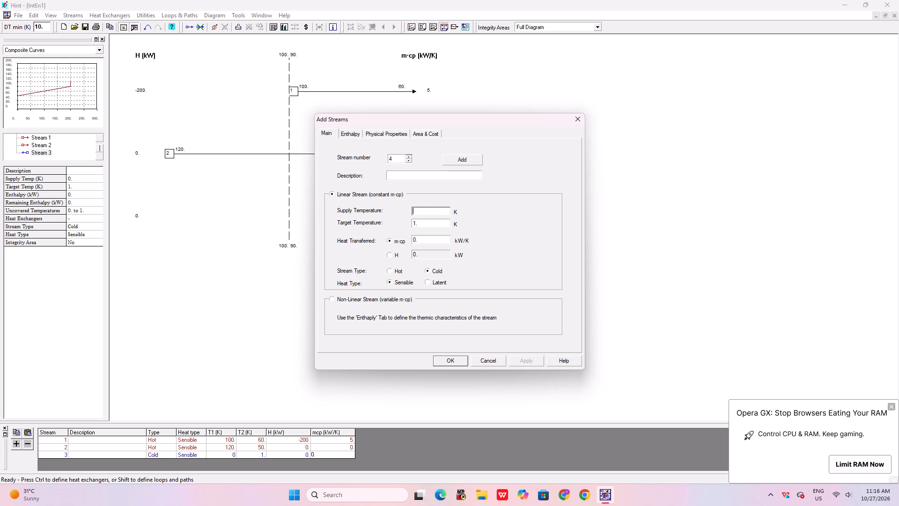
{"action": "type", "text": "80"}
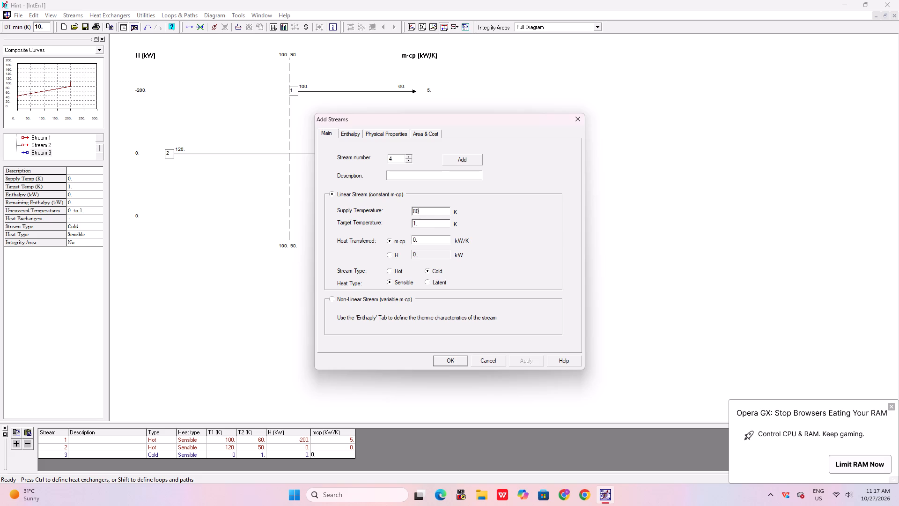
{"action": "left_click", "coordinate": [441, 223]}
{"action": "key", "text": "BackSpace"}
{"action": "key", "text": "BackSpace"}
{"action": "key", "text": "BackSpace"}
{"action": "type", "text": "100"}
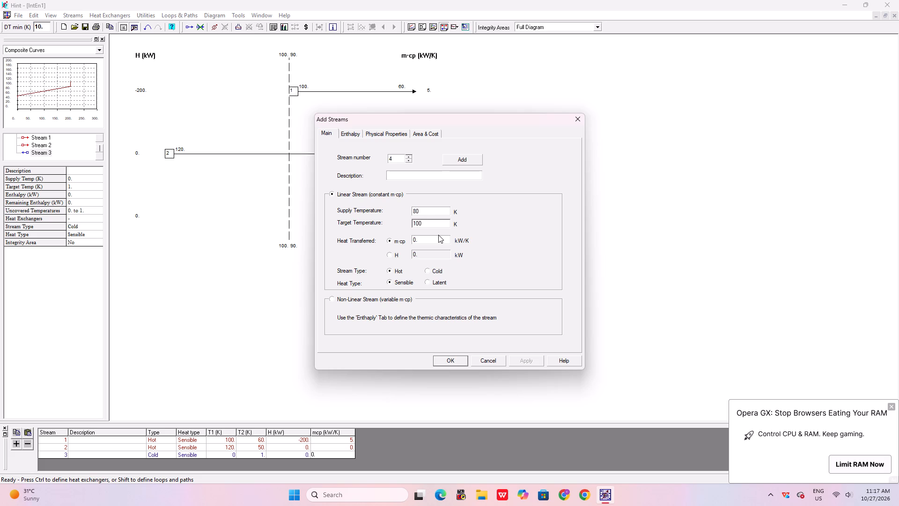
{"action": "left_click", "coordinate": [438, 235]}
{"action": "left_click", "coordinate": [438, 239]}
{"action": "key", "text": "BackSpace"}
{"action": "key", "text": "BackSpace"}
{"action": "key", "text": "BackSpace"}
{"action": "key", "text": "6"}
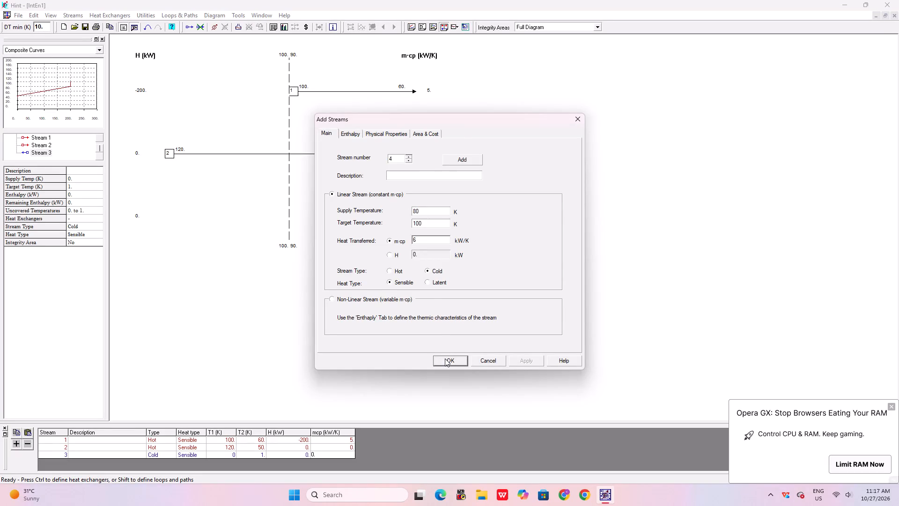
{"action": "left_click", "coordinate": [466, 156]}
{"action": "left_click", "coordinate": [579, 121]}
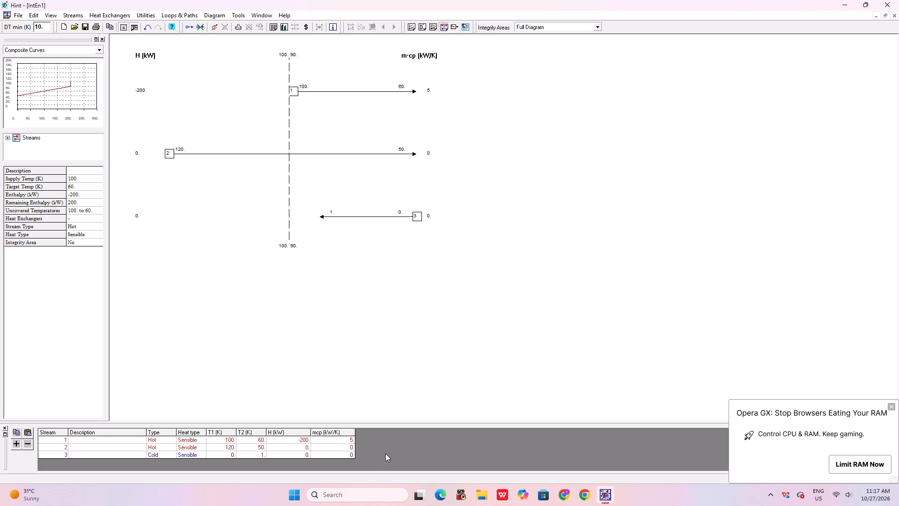
Set stream 3's T1 to 40 K and T2 to 100 K in the stream table.
{"action": "left_click", "coordinate": [218, 453]}
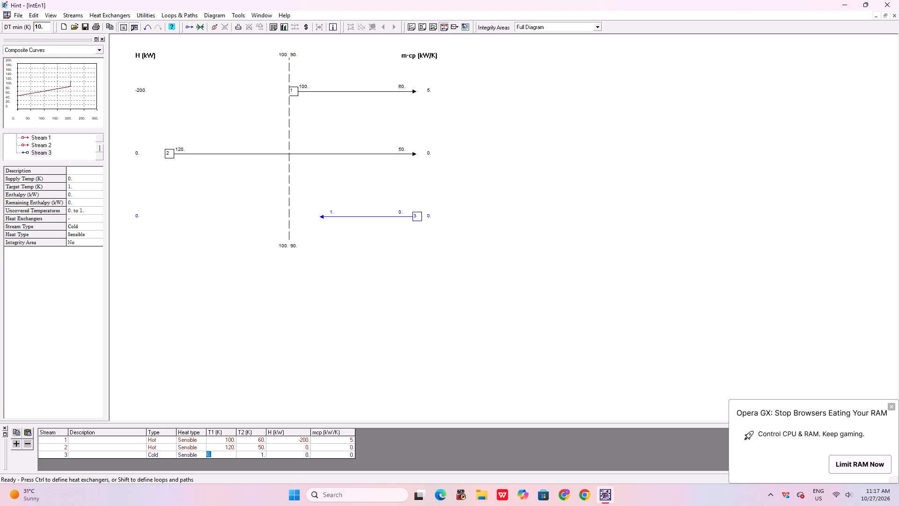
{"action": "key", "text": "BackSpace"}
{"action": "type", "text": "40"}
{"action": "left_click", "coordinate": [248, 455]}
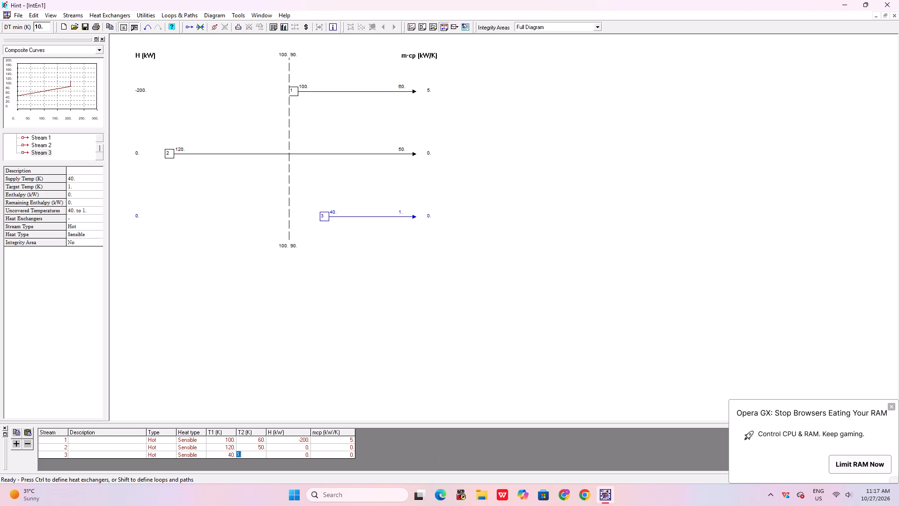
{"action": "key", "text": "BackSpace"}
{"action": "key", "text": "2"}
{"action": "key", "text": "BackSpace"}
{"action": "type", "text": "100"}
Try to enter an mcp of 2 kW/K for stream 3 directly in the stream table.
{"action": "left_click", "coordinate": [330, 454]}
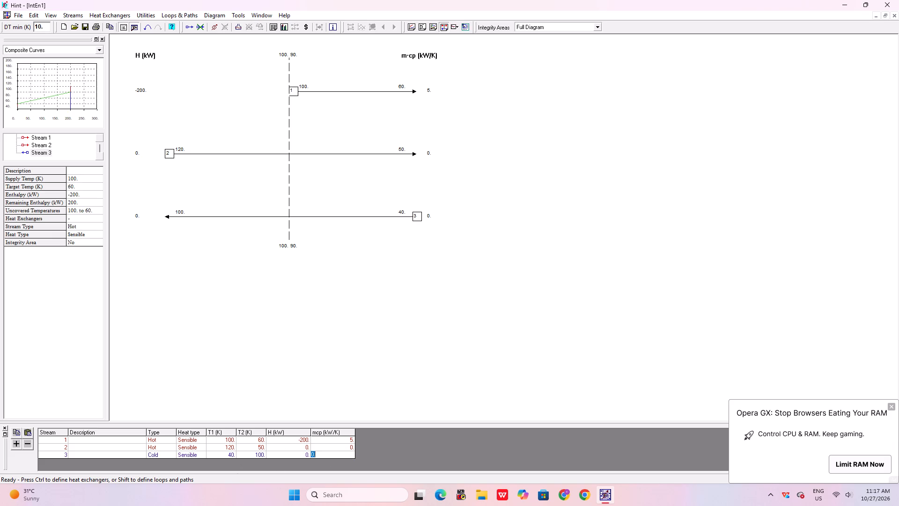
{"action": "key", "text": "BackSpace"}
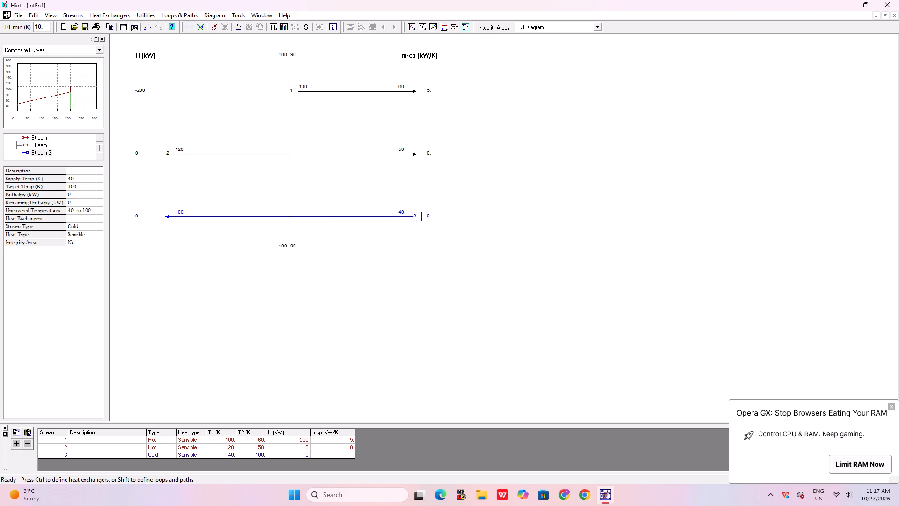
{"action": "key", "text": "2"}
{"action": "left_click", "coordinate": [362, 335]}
Set stream 3's heat transferred to an m·cp of 2 kW/K in its stream properties.
{"action": "double_click", "coordinate": [328, 454]}
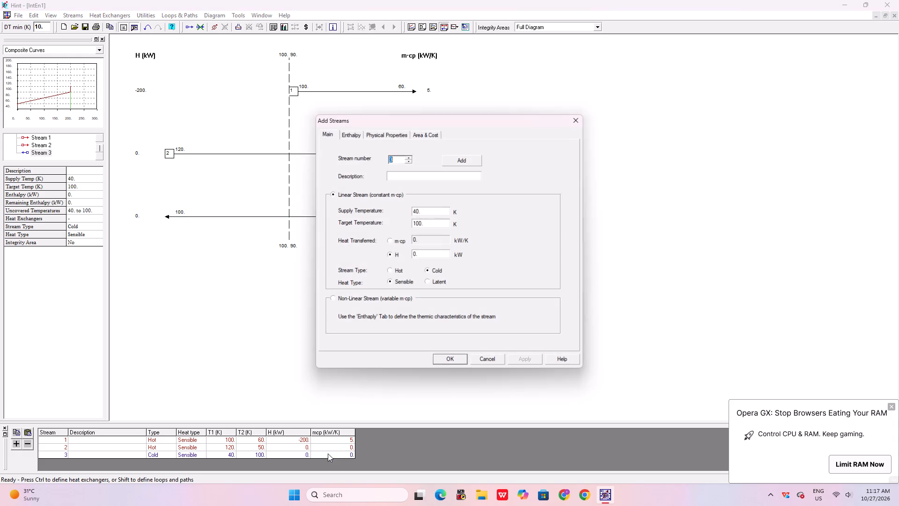
{"action": "left_click", "coordinate": [391, 242]}
{"action": "left_click", "coordinate": [422, 241]}
{"action": "key", "text": "BackSpace"}
{"action": "key", "text": "BackSpace"}
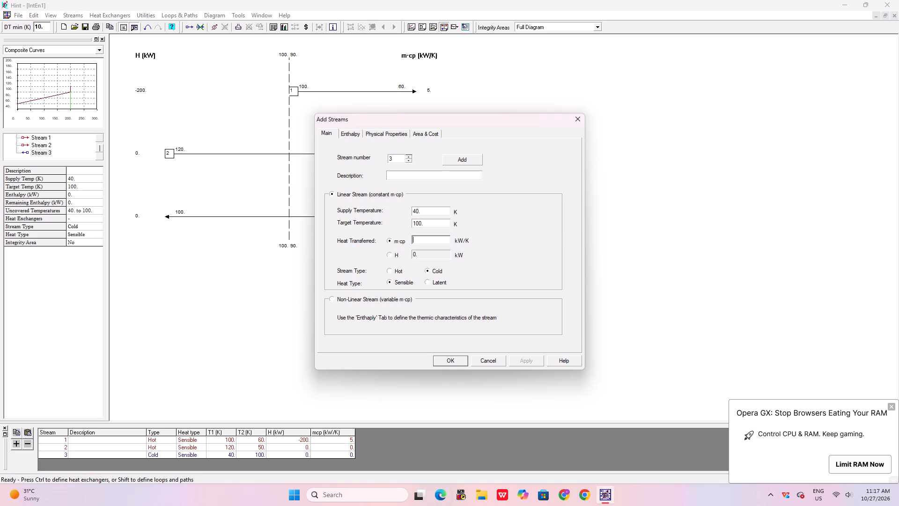
{"action": "key", "text": "2"}
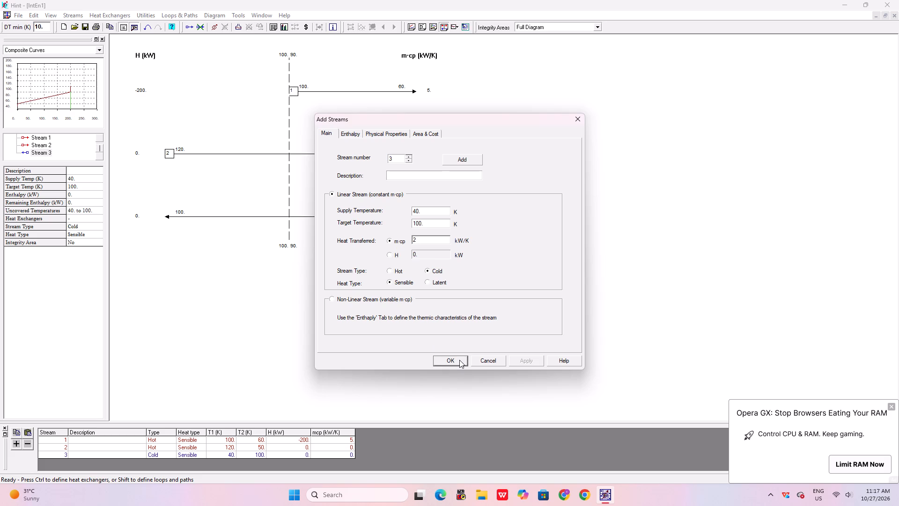
{"action": "left_click", "coordinate": [459, 360]}
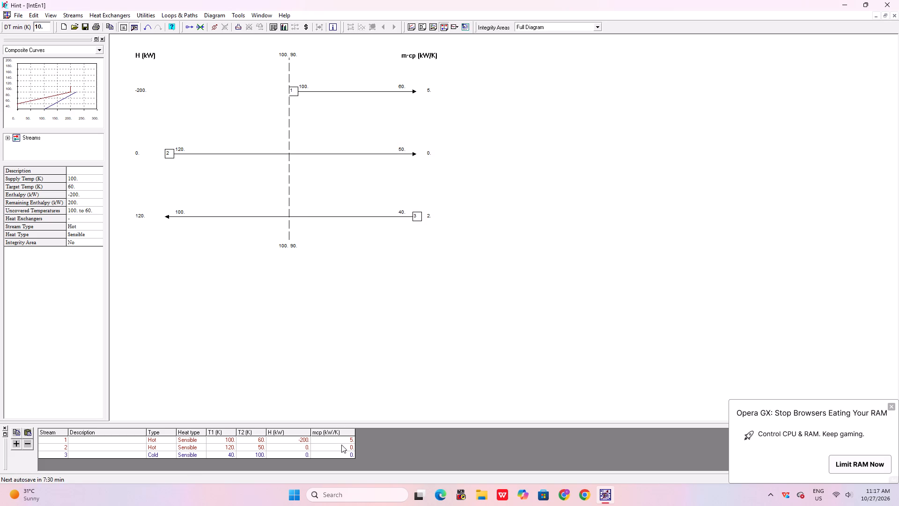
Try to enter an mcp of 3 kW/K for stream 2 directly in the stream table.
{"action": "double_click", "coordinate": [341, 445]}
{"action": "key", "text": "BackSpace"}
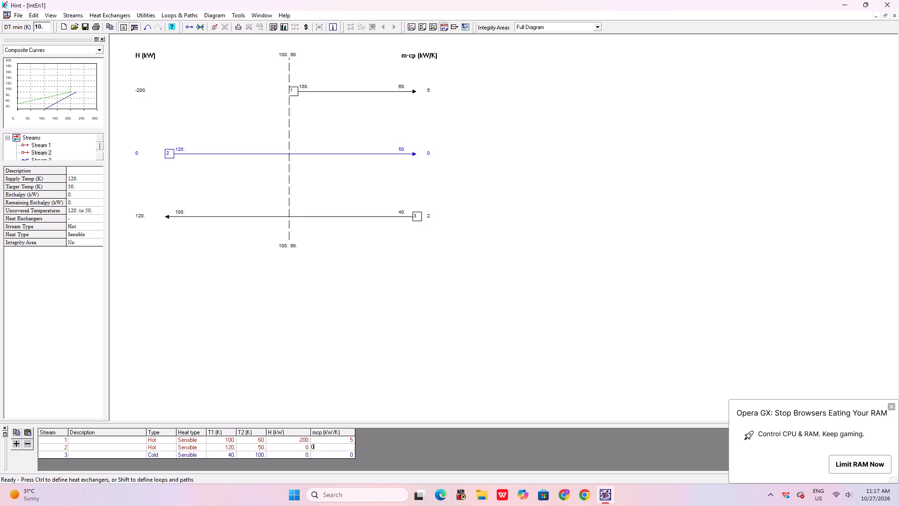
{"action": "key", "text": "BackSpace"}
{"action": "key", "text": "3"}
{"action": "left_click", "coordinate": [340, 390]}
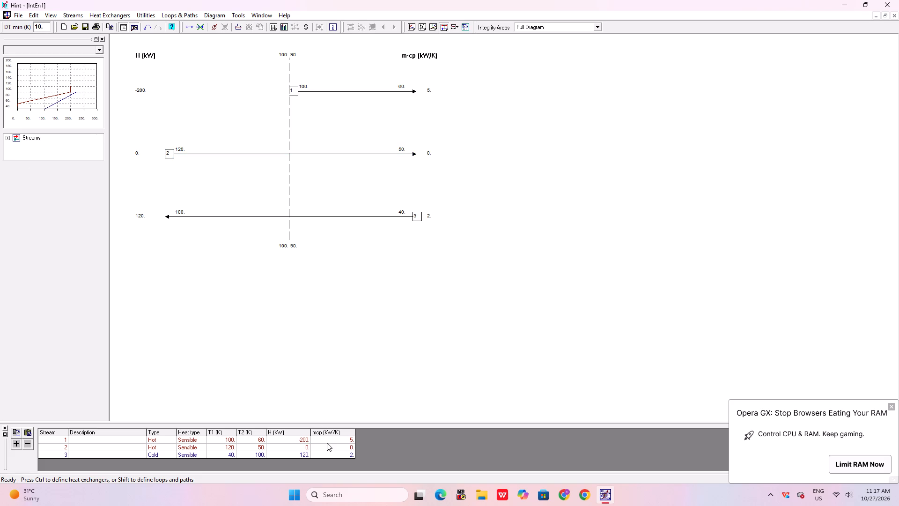
Set stream 2's heat transferred to an m·cp of 3 kW/K in its stream properties.
{"action": "double_click", "coordinate": [325, 446]}
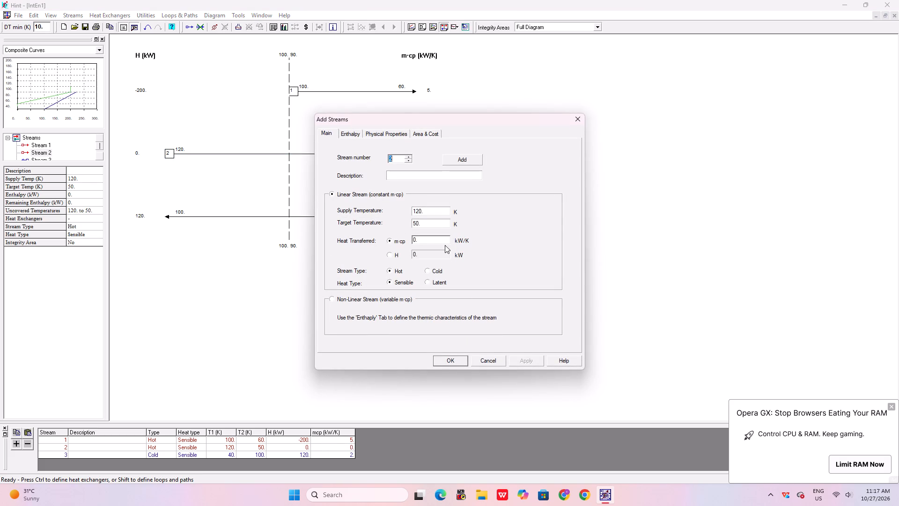
{"action": "left_click", "coordinate": [439, 240]}
{"action": "key", "text": "BackSpace"}
{"action": "key", "text": "BackSpace"}
{"action": "key", "text": "3"}
{"action": "left_click", "coordinate": [452, 356]}
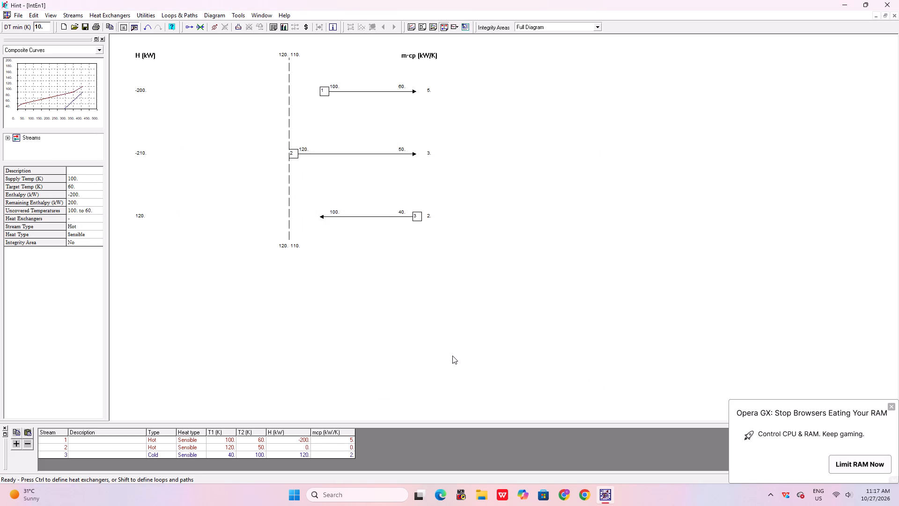
{"action": "left_click", "coordinate": [338, 450]}
{"action": "double_click", "coordinate": [338, 450]}
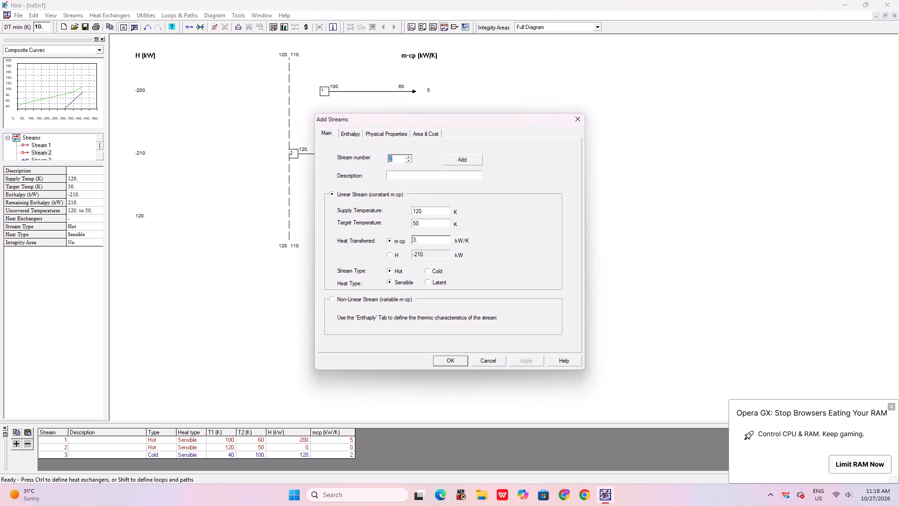
{"action": "left_click", "coordinate": [450, 360]}
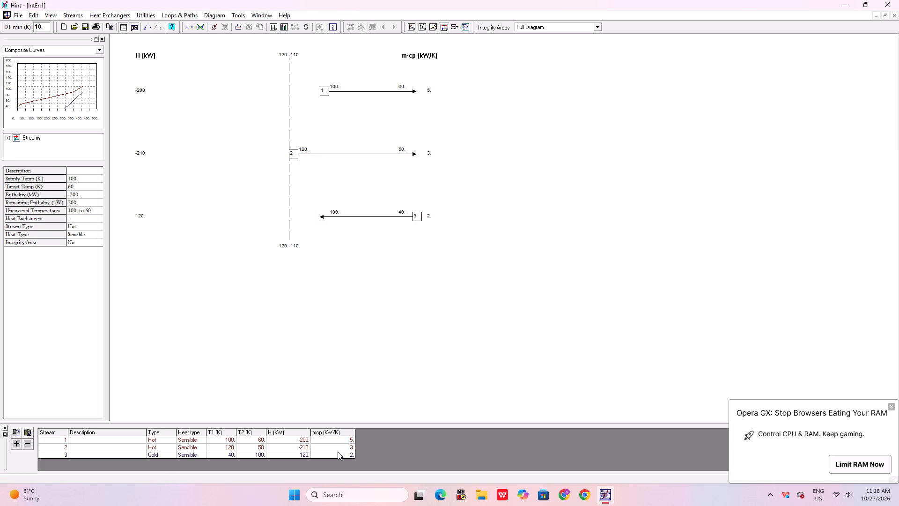
{"action": "double_click", "coordinate": [338, 453]}
{"action": "left_click", "coordinate": [343, 379]}
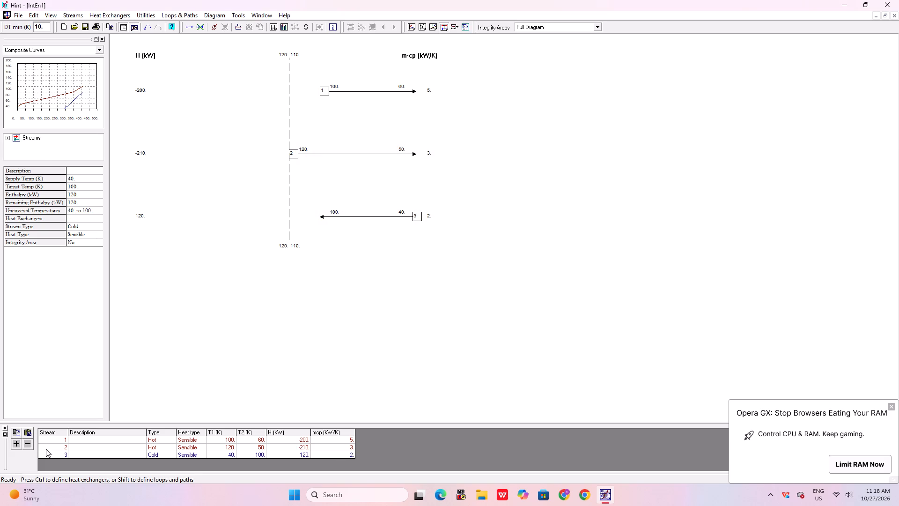
Add a fourth stream and set its T1 to 60 K and T2 to 80 K in the stream table.
{"action": "left_click", "coordinate": [17, 442]}
{"action": "left_click", "coordinate": [229, 461]}
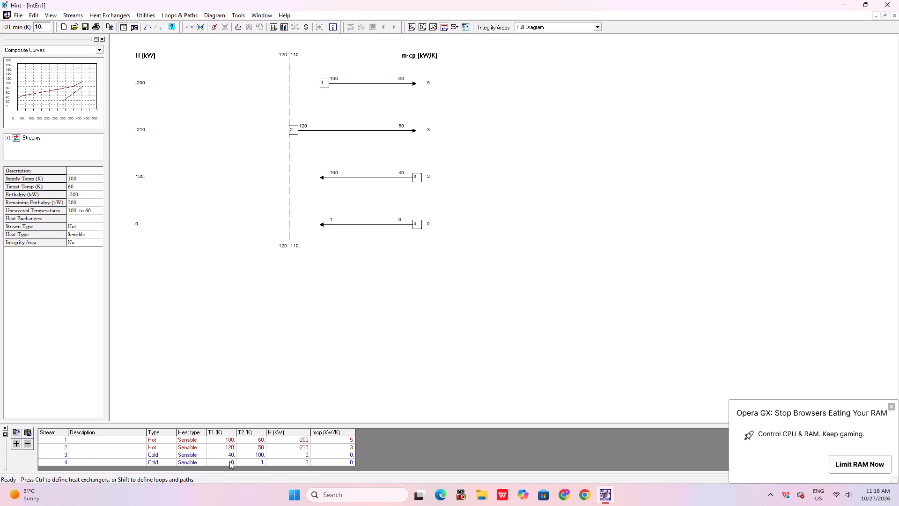
{"action": "key", "text": "BackSpace"}
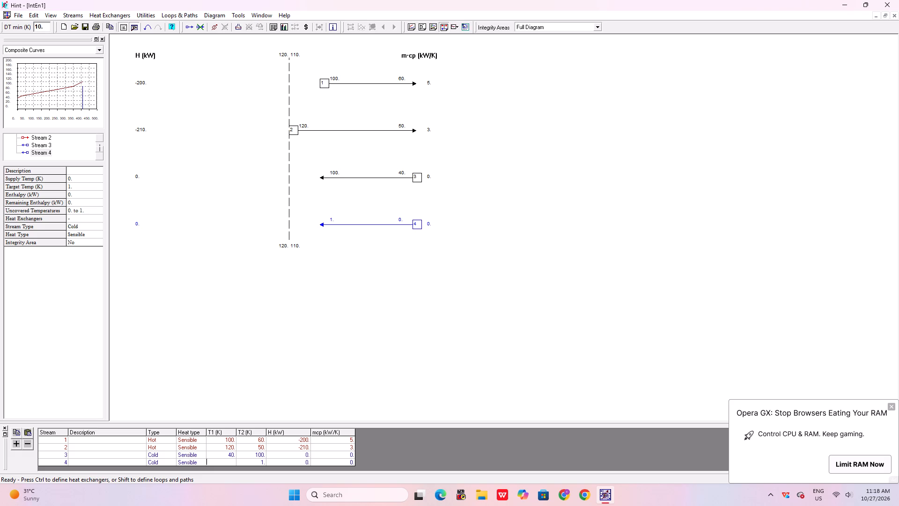
{"action": "type", "text": "60"}
{"action": "double_click", "coordinate": [246, 462]}
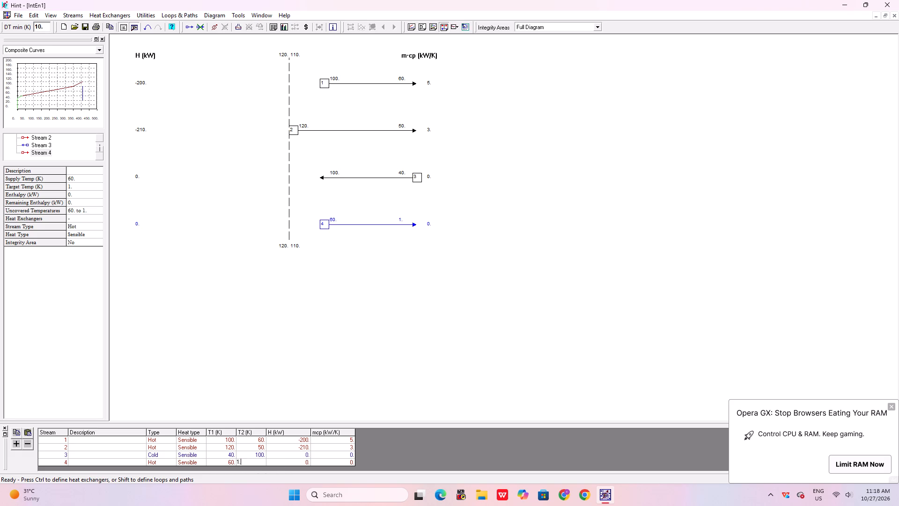
{"action": "key", "text": "BackSpace"}
{"action": "key", "text": "BackSpace"}
{"action": "type", "text": "80"}
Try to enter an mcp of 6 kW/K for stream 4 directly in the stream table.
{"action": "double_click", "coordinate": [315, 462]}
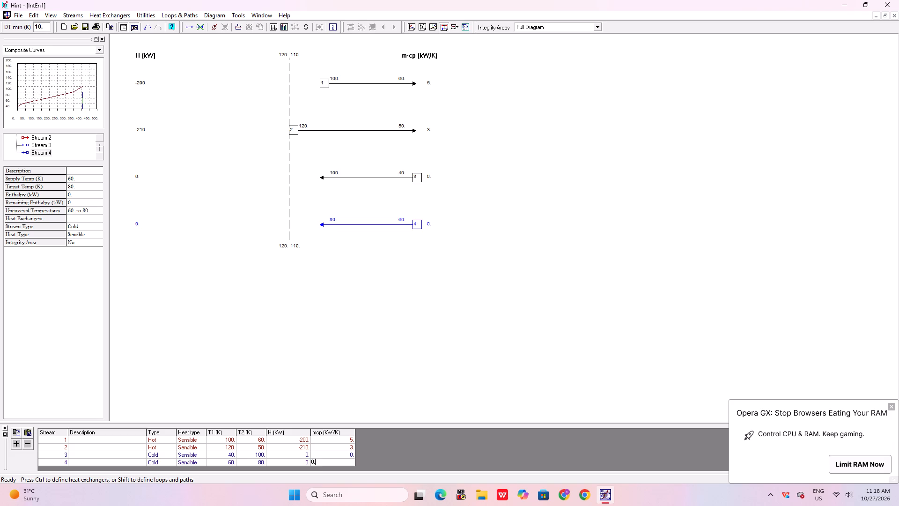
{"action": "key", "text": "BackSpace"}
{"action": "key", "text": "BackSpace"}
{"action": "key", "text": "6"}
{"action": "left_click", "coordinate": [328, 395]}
Set stream 4's heat transferred to an m·cp of 6 kW/K in its stream properties.
{"action": "double_click", "coordinate": [337, 461]}
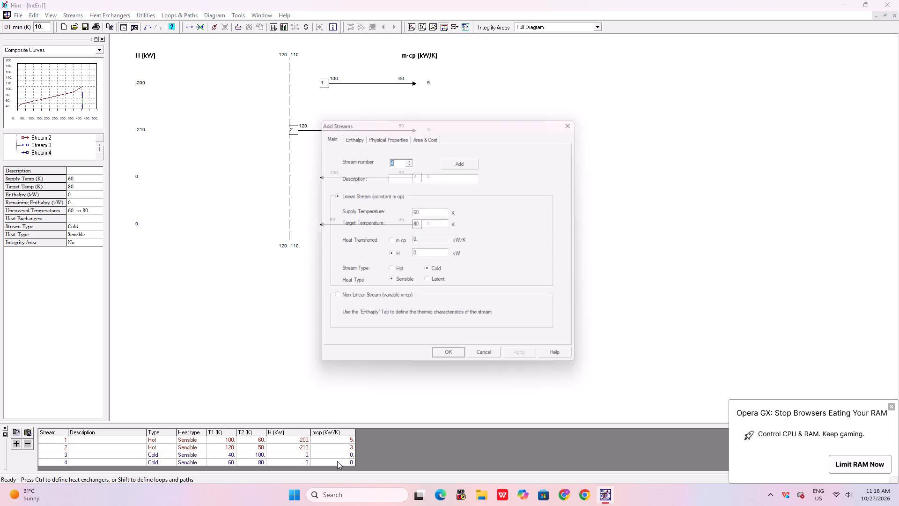
{"action": "left_click", "coordinate": [390, 243]}
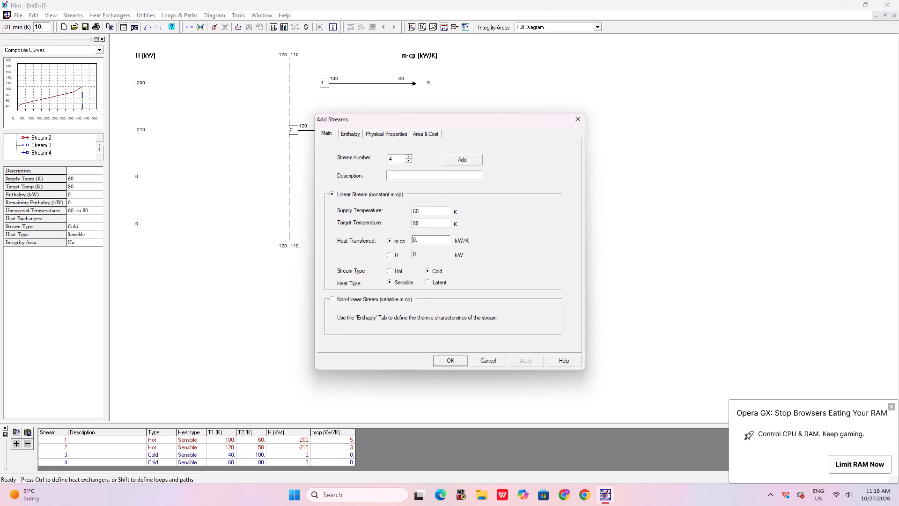
{"action": "left_click", "coordinate": [429, 242]}
{"action": "key", "text": "BackSpace"}
{"action": "key", "text": "BackSpace"}
{"action": "key", "text": "6"}
{"action": "left_click", "coordinate": [449, 358]}
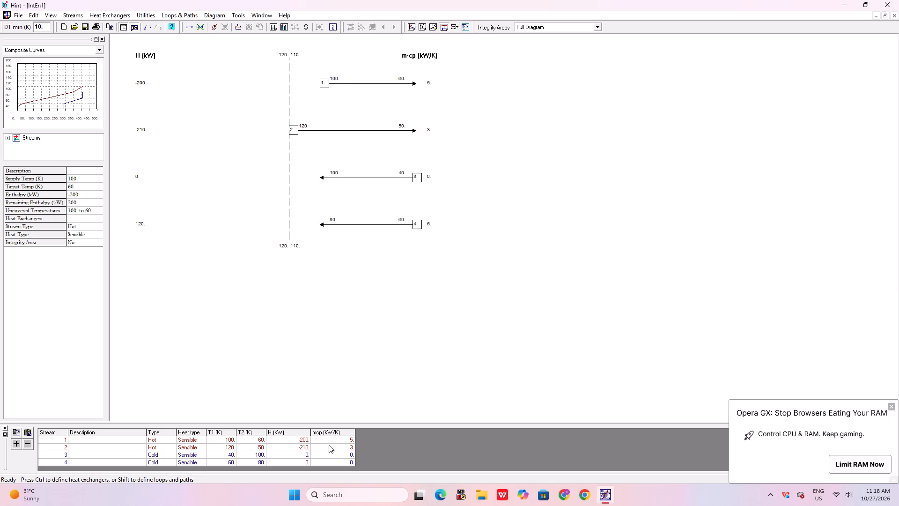
Set stream 3's heat transferred to an m·cp of 2 kW/K again in its stream properties.
{"action": "left_click", "coordinate": [332, 454]}
{"action": "left_click", "coordinate": [332, 454]}
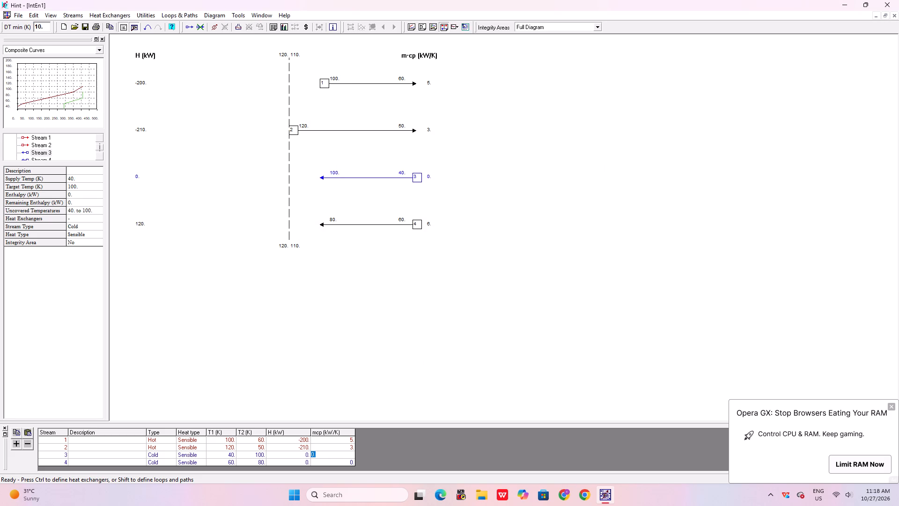
{"action": "left_click", "coordinate": [332, 454]}
{"action": "left_click", "coordinate": [432, 241]}
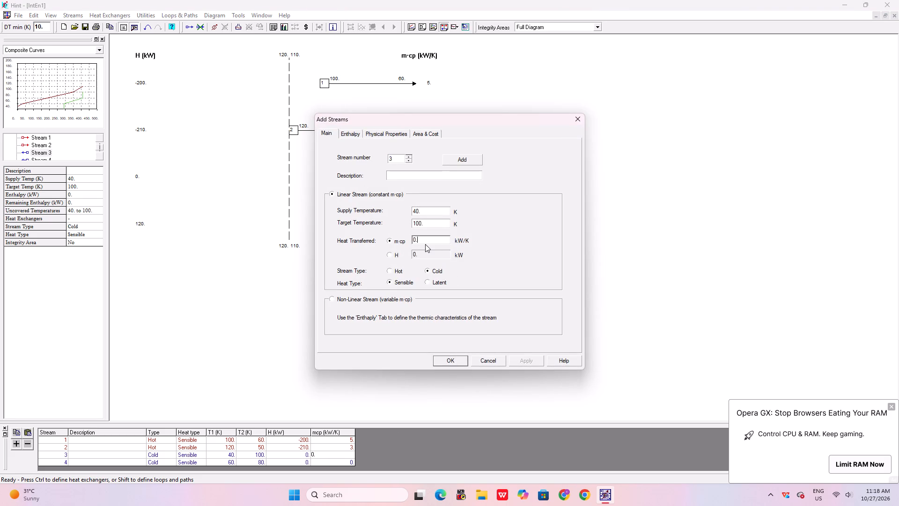
{"action": "key", "text": "BackSpace"}
{"action": "key", "text": "BackSpace"}
{"action": "key", "text": "2"}
{"action": "left_click", "coordinate": [448, 361]}
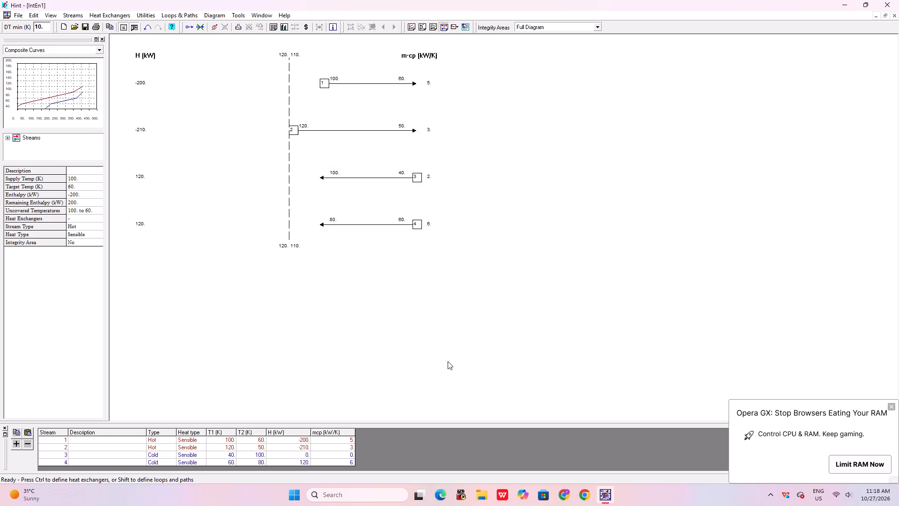
{"action": "double_click", "coordinate": [333, 452]}
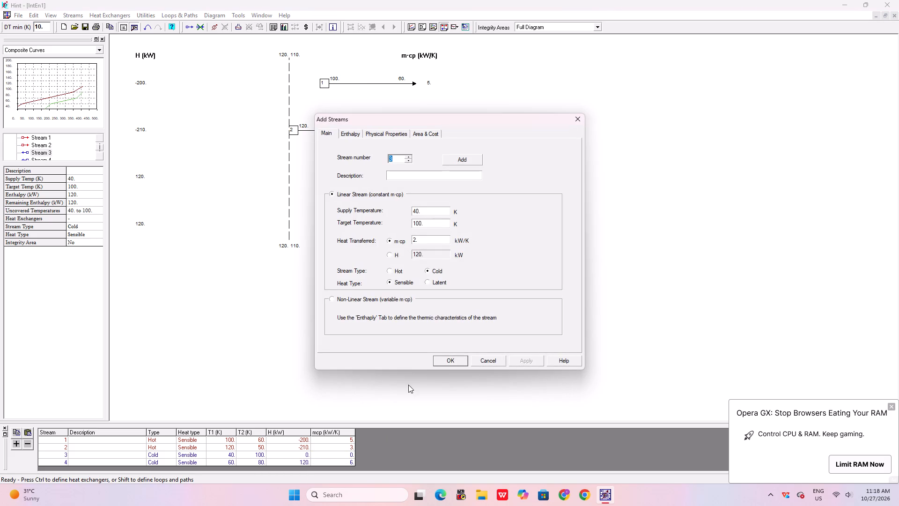
{"action": "left_click", "coordinate": [445, 357]}
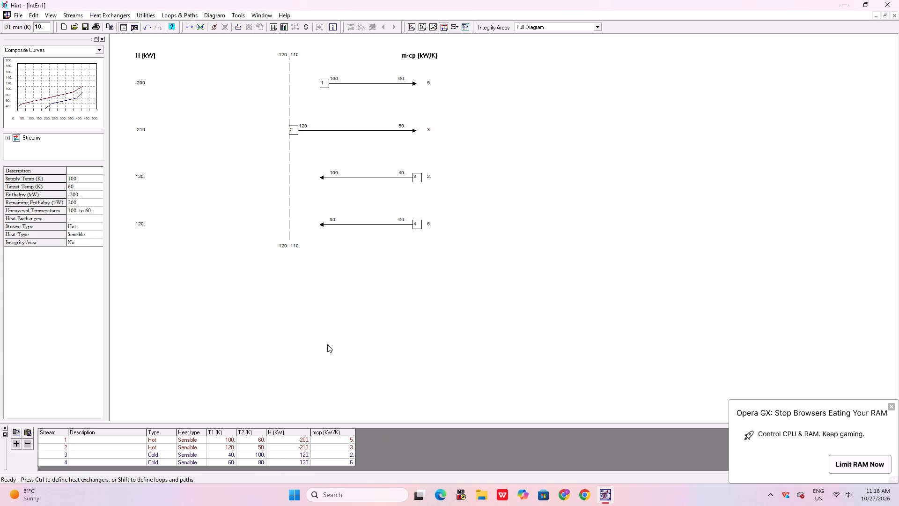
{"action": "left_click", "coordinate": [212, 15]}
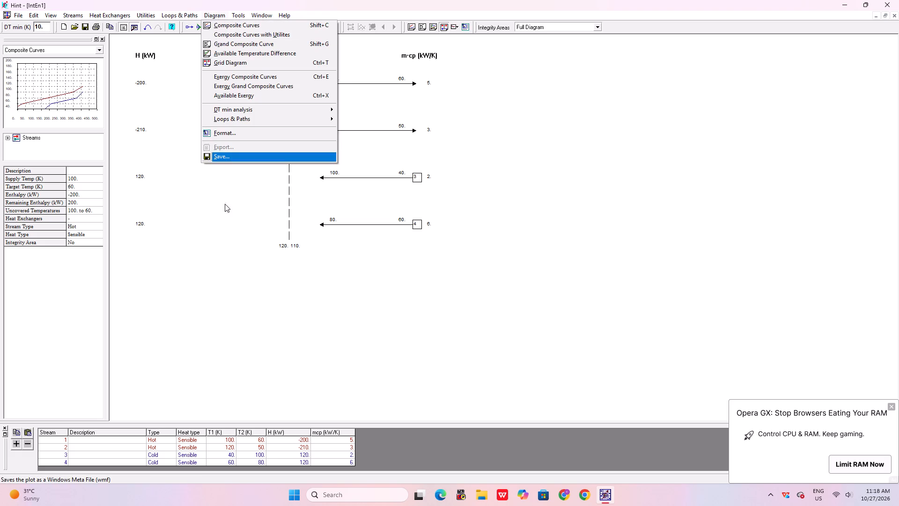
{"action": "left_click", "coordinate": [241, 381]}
Calculate the energy targets and pinch temperature, and examine the resulting cascade.
{"action": "left_click", "coordinate": [271, 27]}
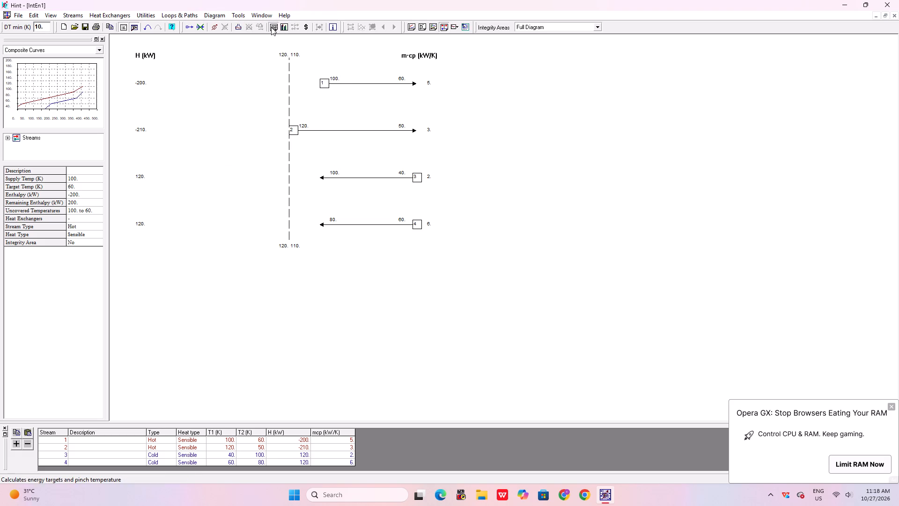
{"action": "scroll", "coordinate": [404, 255], "scroll_direction": "down", "scroll_amount": 7}
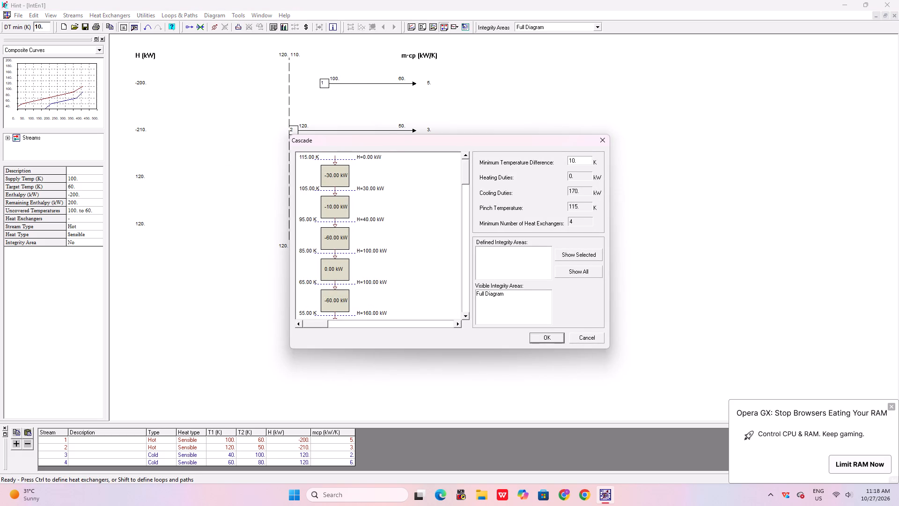
{"action": "left_click", "coordinate": [551, 335]}
Plot the Grand Composite Curve of the four process streams.
{"action": "left_click", "coordinate": [210, 11]}
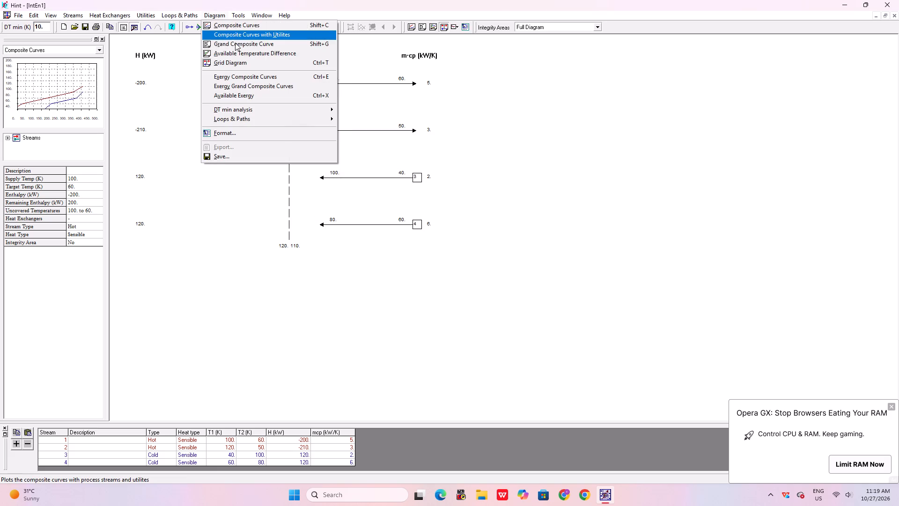
{"action": "left_click", "coordinate": [233, 43]}
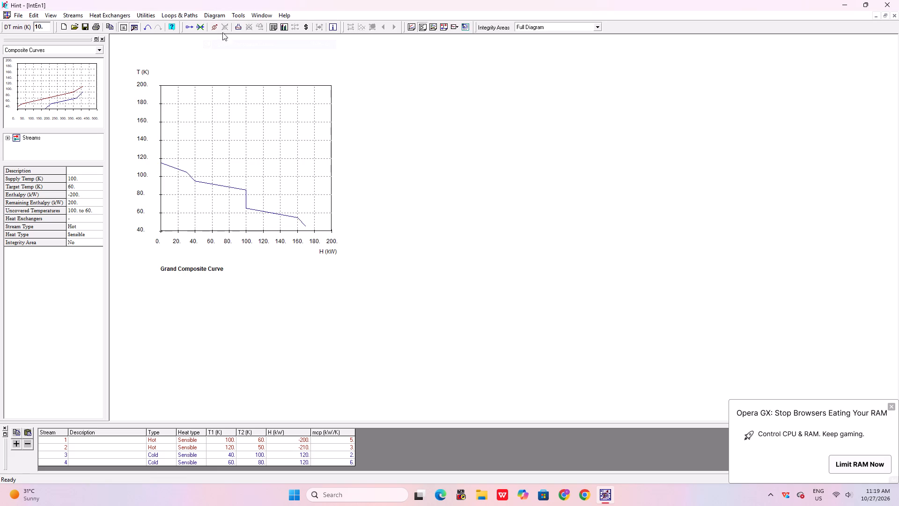
Plot the DT min analysis of the energy targets from 1 to 50 K with 50 points.
{"action": "left_click", "coordinate": [214, 15]}
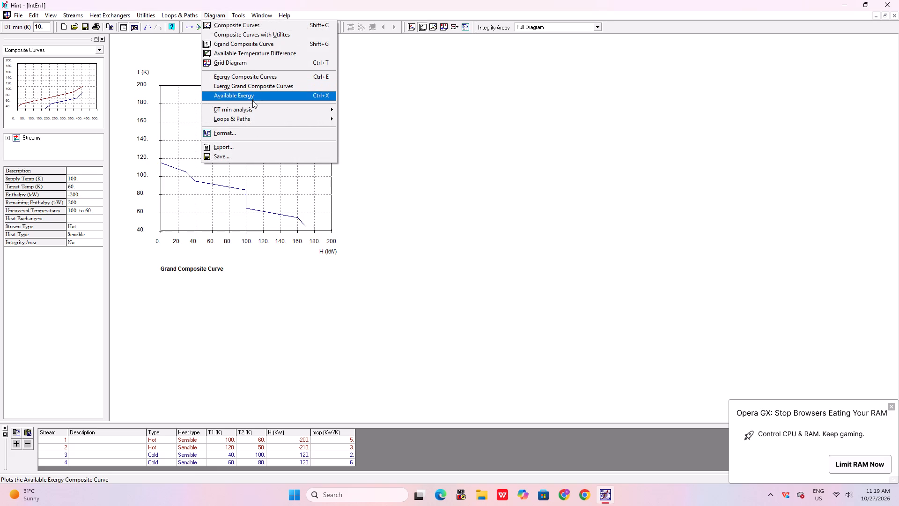
{"action": "left_click", "coordinate": [407, 109]}
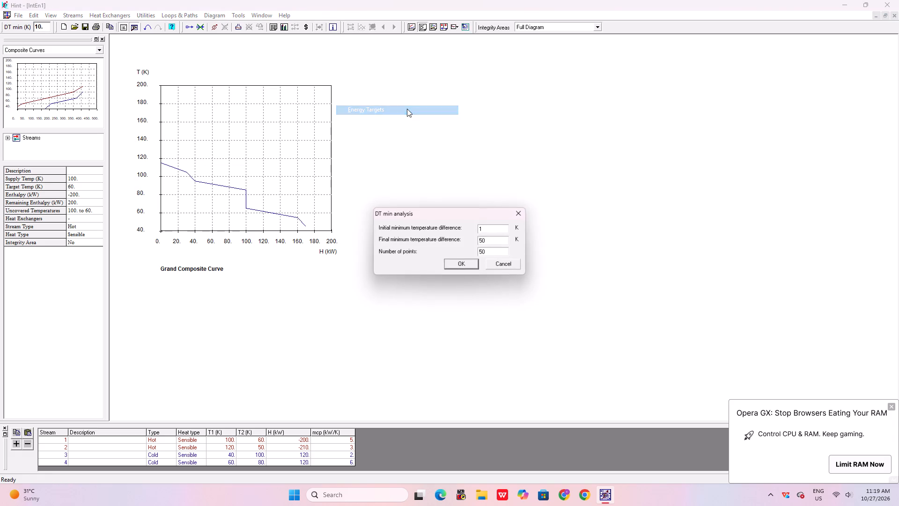
{"action": "left_click", "coordinate": [474, 261]}
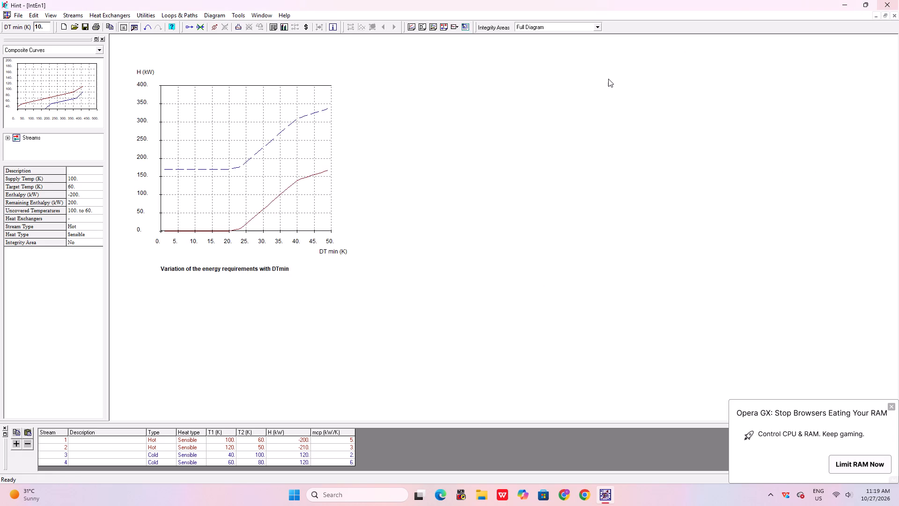
Close Hint.
{"action": "left_click", "coordinate": [898, 0]}
{"action": "left_click", "coordinate": [460, 269]}
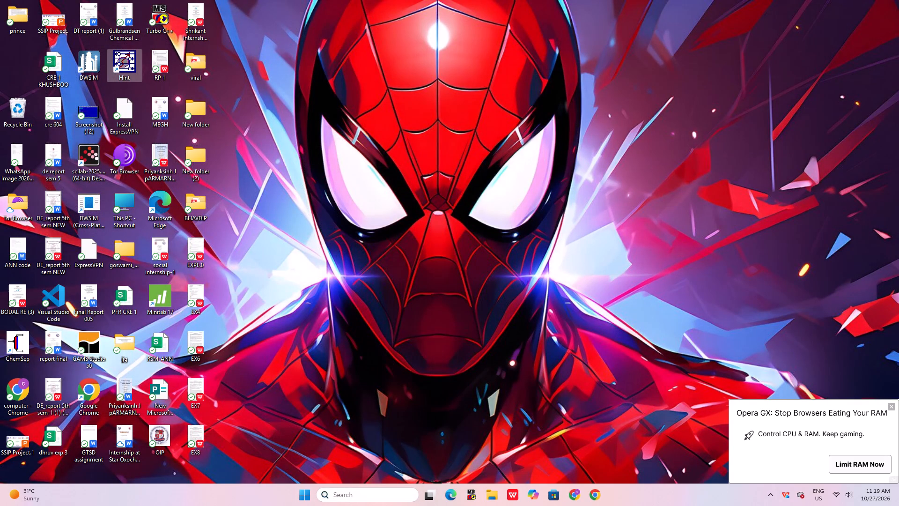
Search for Excel and launch it.
{"action": "left_click", "coordinate": [307, 498]}
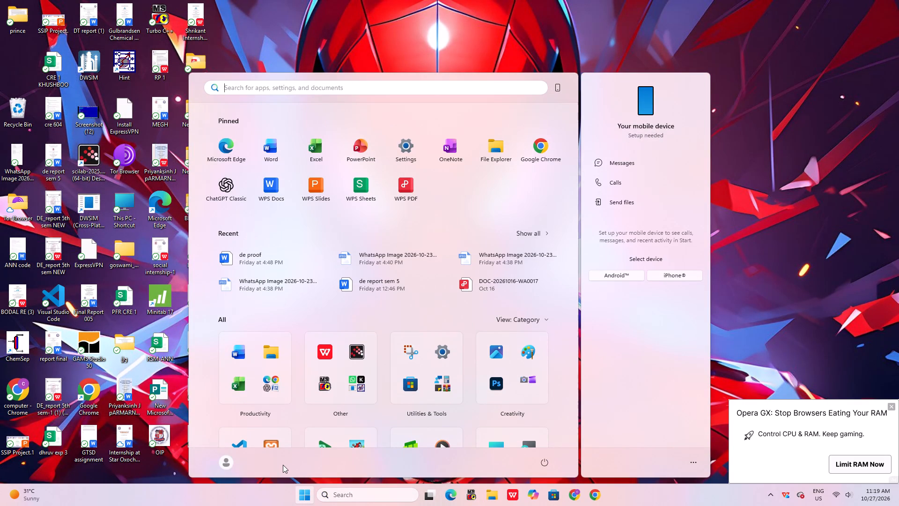
{"action": "type", "text": "ex"}
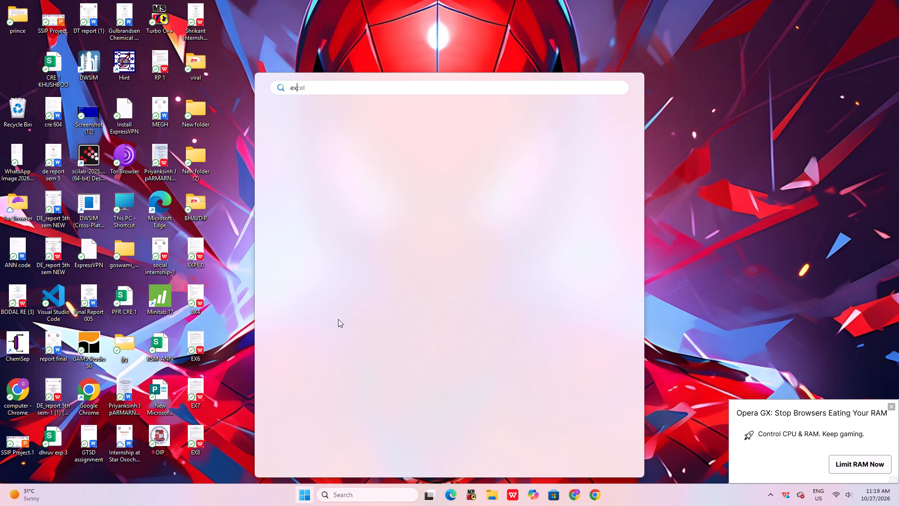
{"action": "key", "text": "Return"}
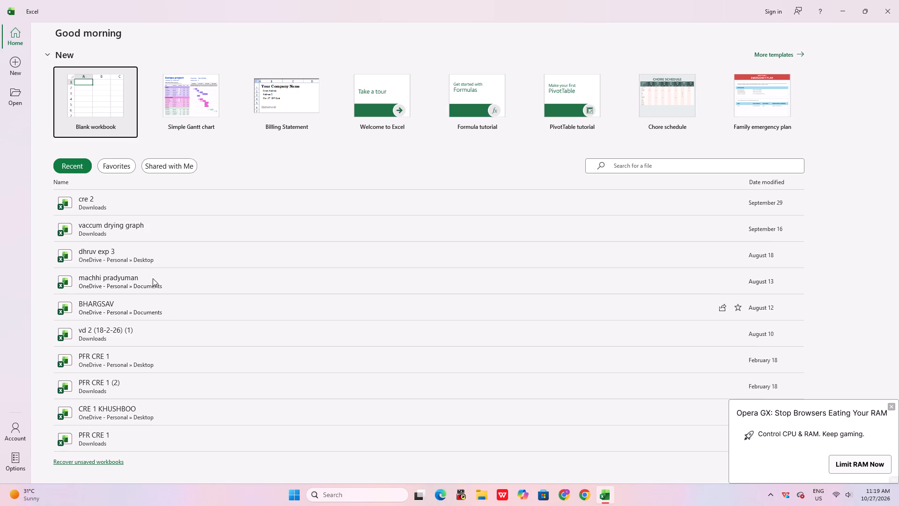
Create a new blank workbook.
{"action": "left_click", "coordinate": [76, 104]}
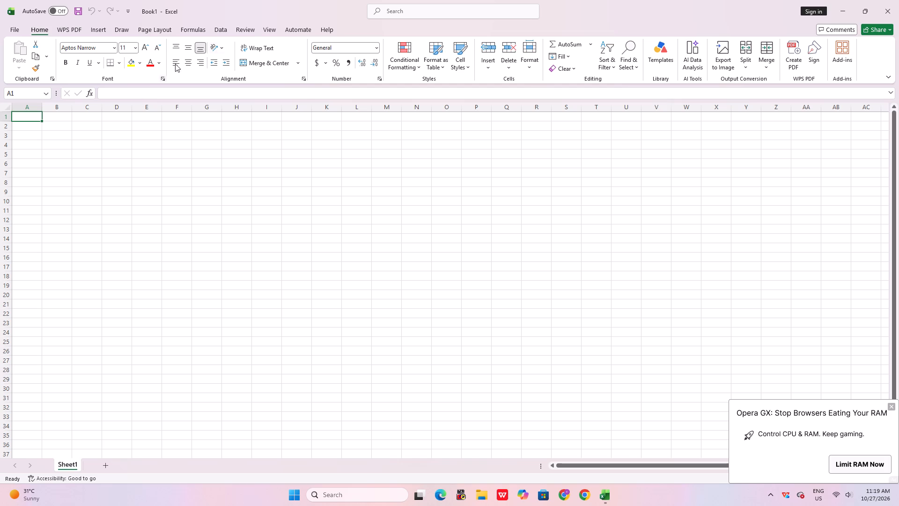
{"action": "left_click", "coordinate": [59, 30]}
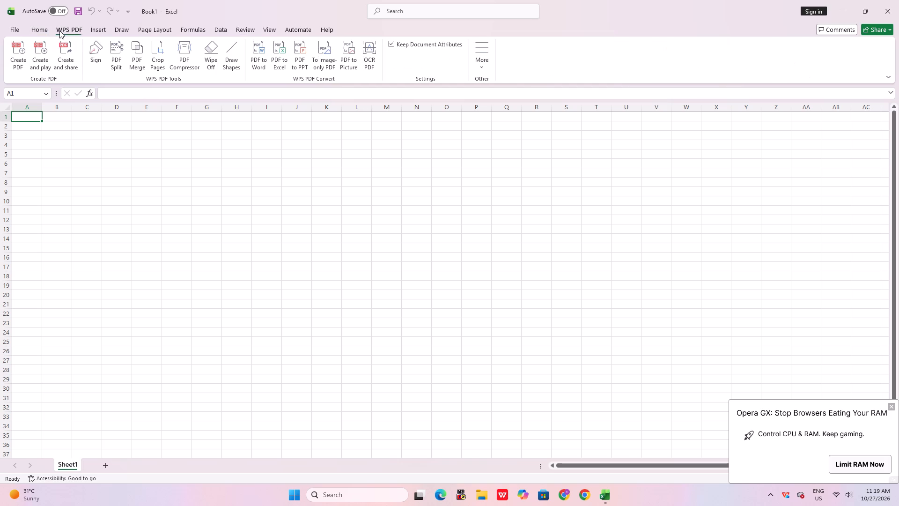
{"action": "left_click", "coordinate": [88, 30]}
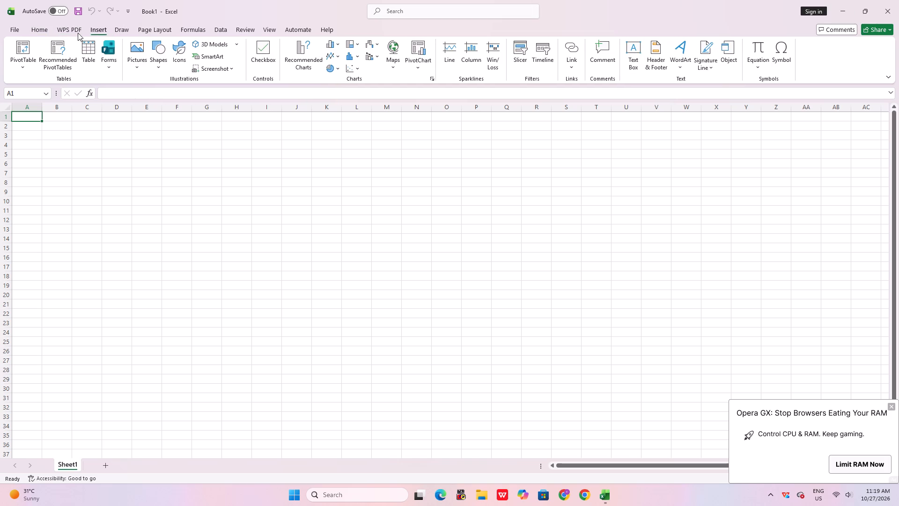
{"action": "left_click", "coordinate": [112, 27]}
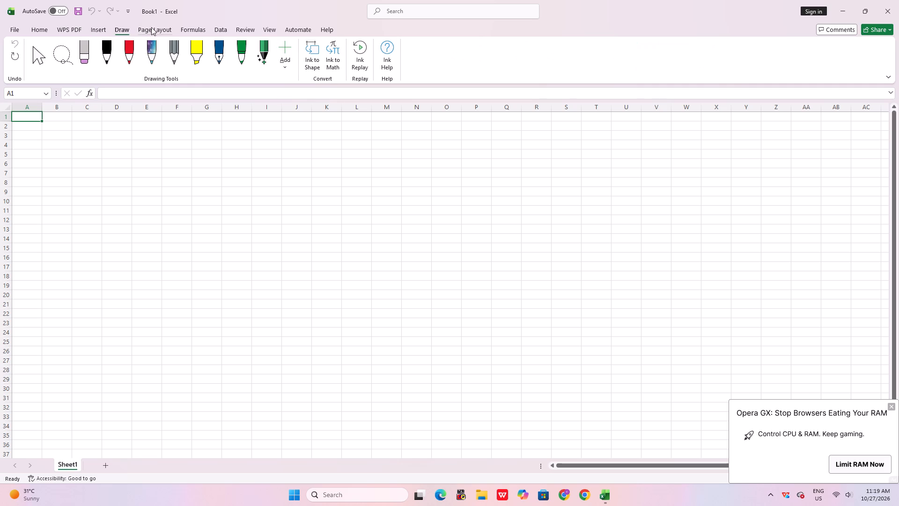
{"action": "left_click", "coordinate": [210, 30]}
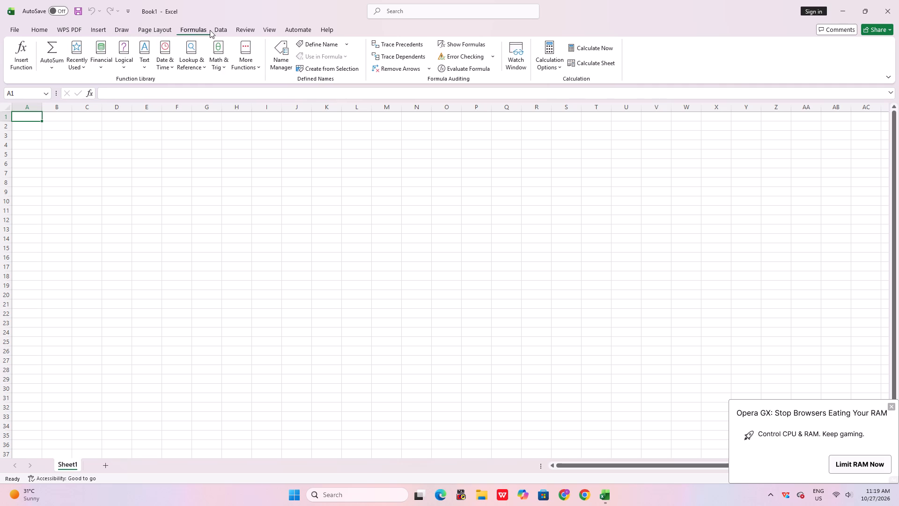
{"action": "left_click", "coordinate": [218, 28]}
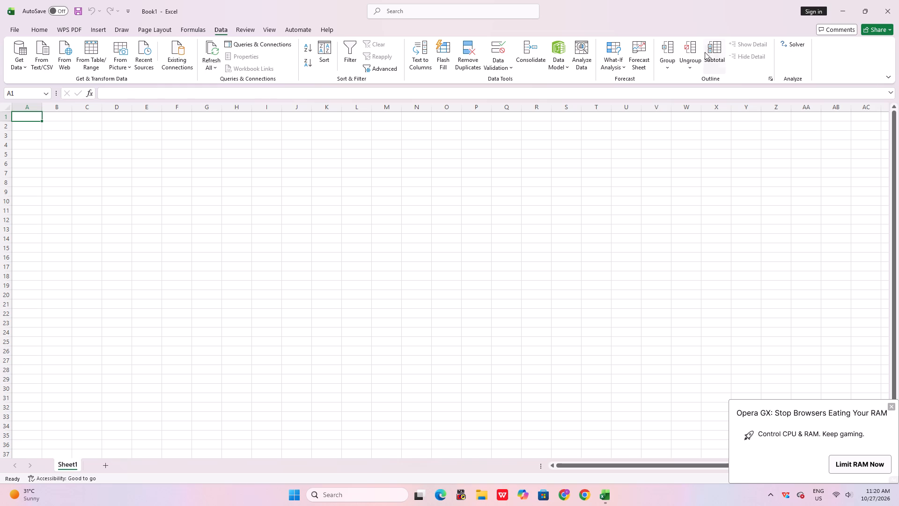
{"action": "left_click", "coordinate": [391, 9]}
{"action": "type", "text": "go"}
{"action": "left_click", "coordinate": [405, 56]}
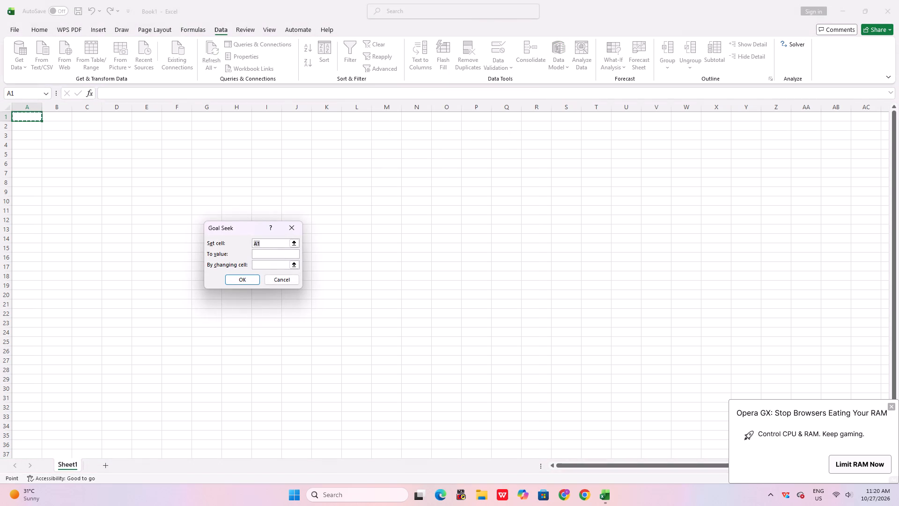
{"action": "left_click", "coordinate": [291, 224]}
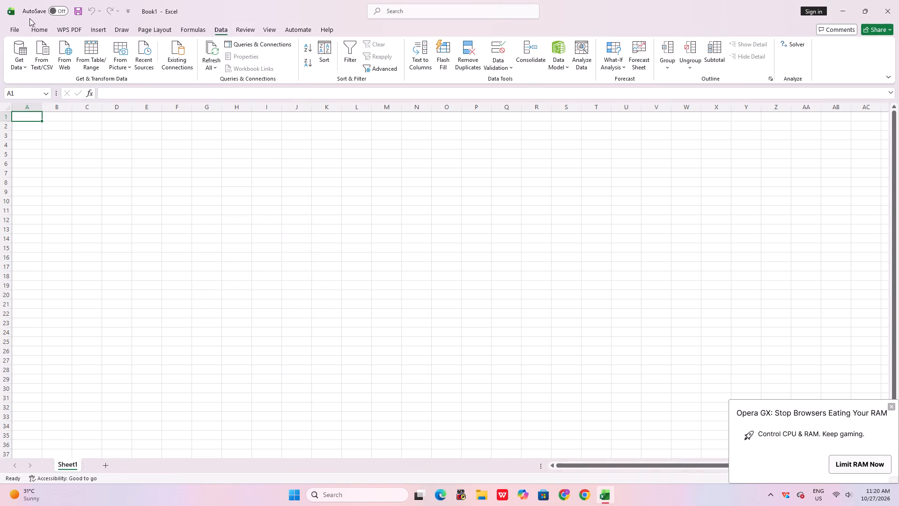
Look through the list of recently used workbooks and return to the blank sheet.
{"action": "left_click", "coordinate": [18, 28]}
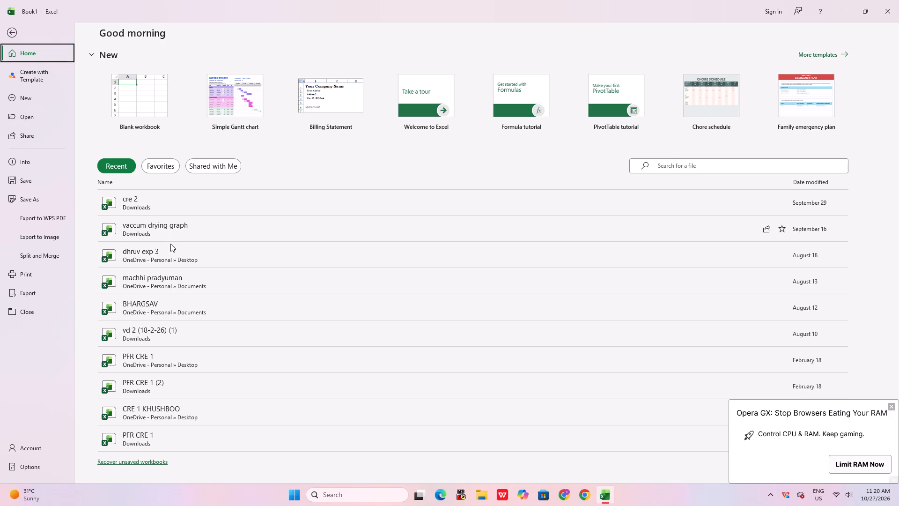
{"action": "scroll", "coordinate": [171, 245], "scroll_direction": "down", "scroll_amount": 2}
{"action": "scroll", "coordinate": [236, 384], "scroll_direction": "down", "scroll_amount": 5}
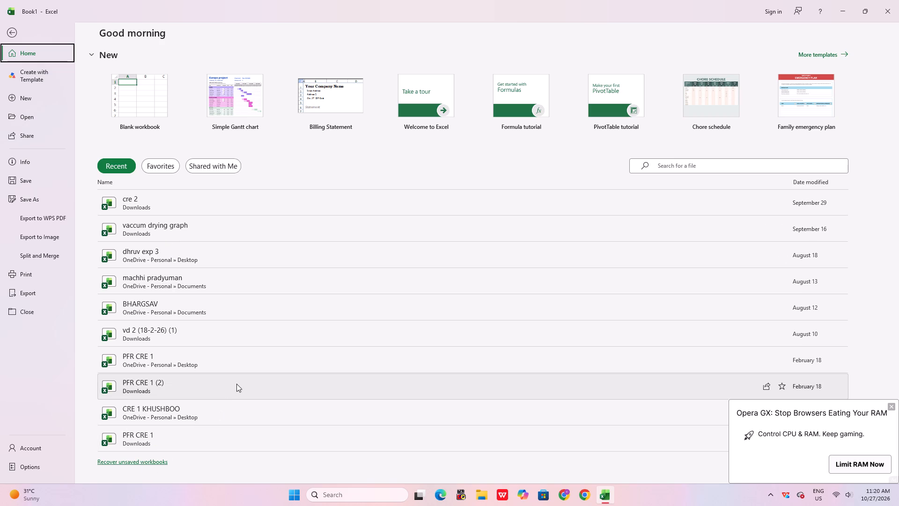
{"action": "scroll", "coordinate": [236, 384], "scroll_direction": "up", "scroll_amount": 4}
{"action": "scroll", "coordinate": [236, 384], "scroll_direction": "down", "scroll_amount": 5}
{"action": "scroll", "coordinate": [236, 384], "scroll_direction": "up", "scroll_amount": 4}
{"action": "scroll", "coordinate": [237, 384], "scroll_direction": "down", "scroll_amount": 5}
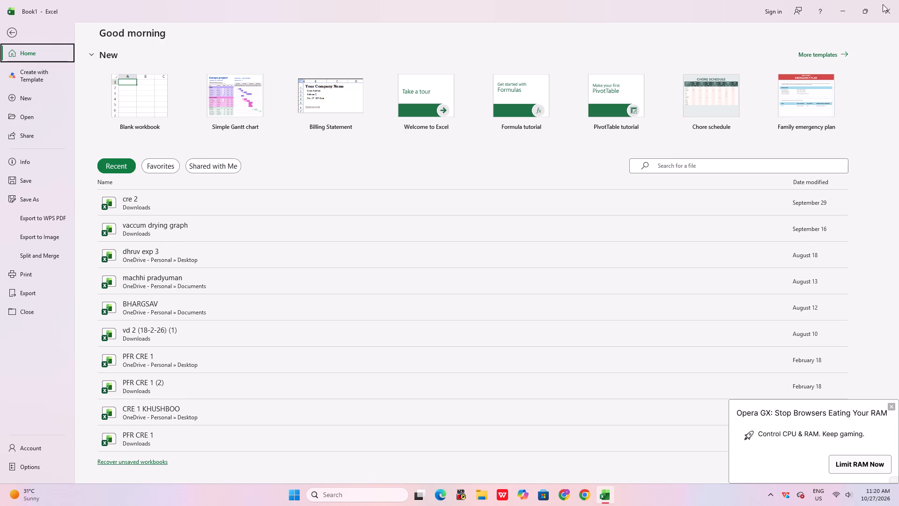
{"action": "left_click", "coordinate": [14, 30]}
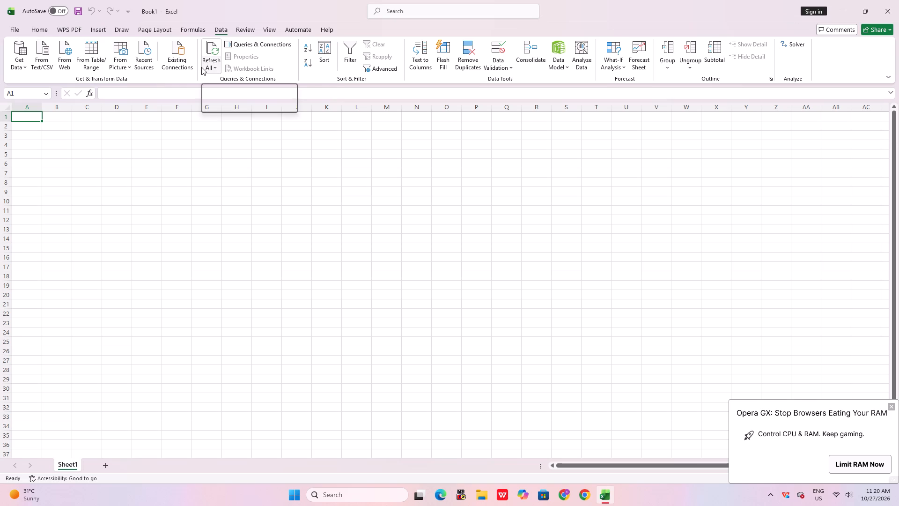
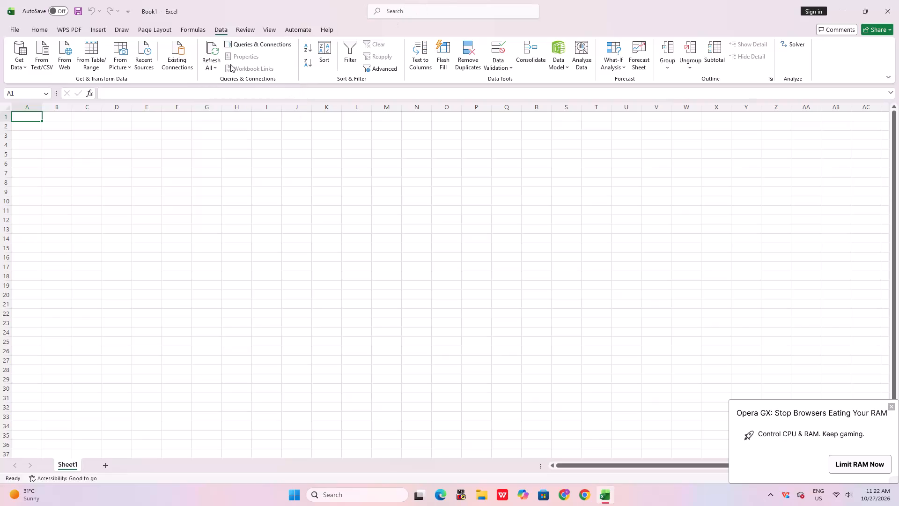
Enter the column headings A, B and C in cells B1, C1 and D1.
{"action": "left_click", "coordinate": [59, 119]}
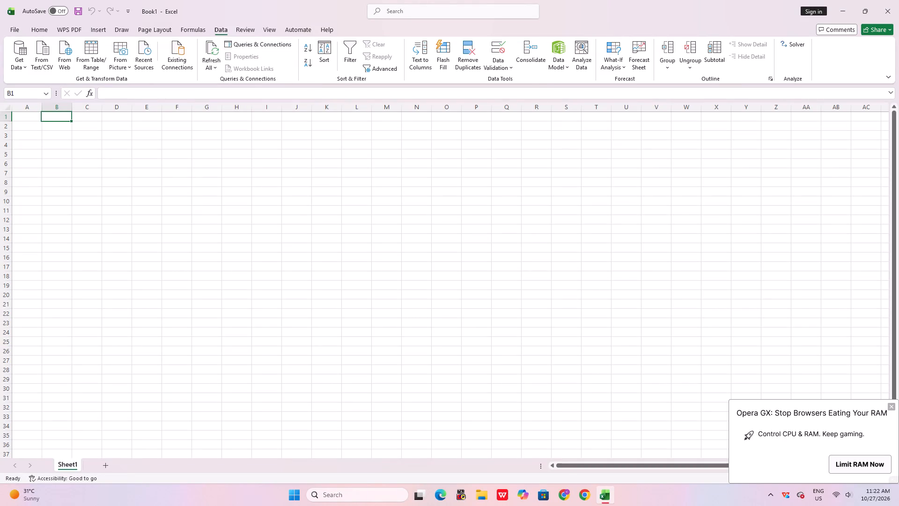
{"action": "key", "text": "a"}
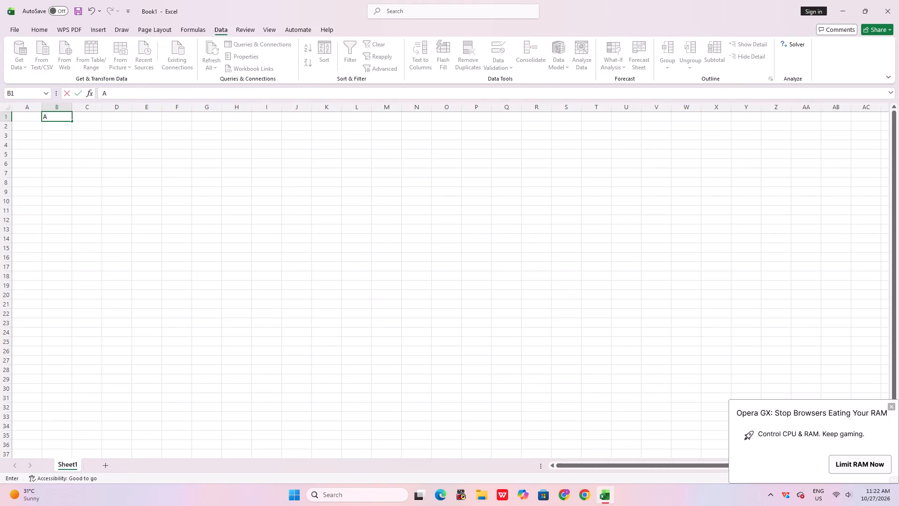
{"action": "left_click", "coordinate": [82, 114]}
{"action": "key", "text": "b"}
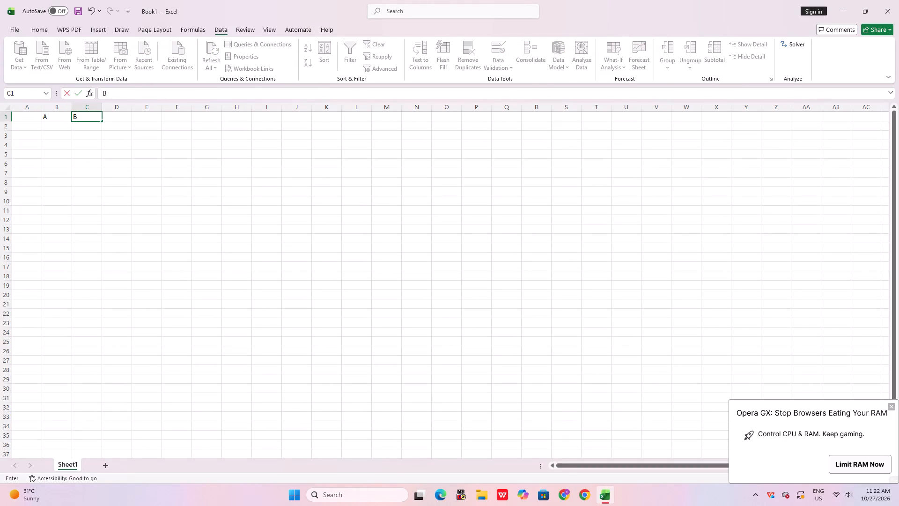
{"action": "left_click", "coordinate": [118, 119]}
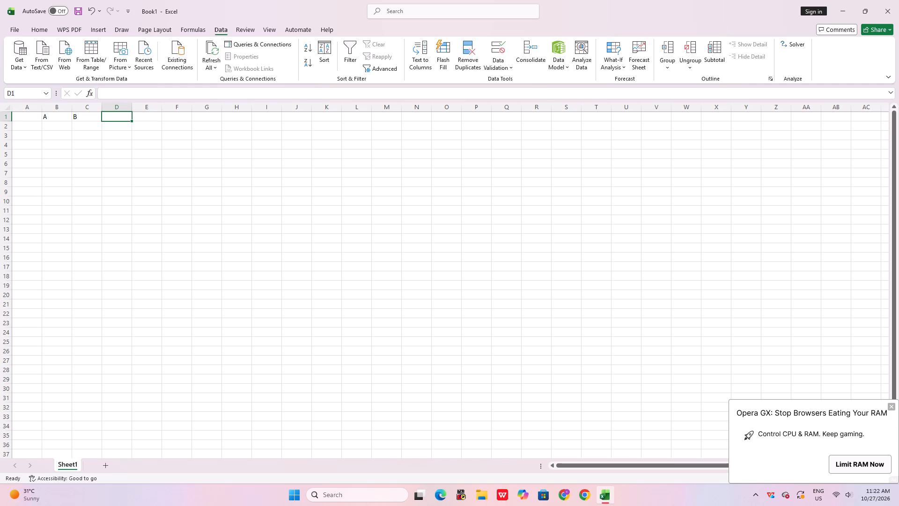
{"action": "key", "text": "c"}
Fill row 2 with the label BENZENE and the constants 6.90565, 1211.033 and 220.79 under A, B and C.
{"action": "left_click", "coordinate": [22, 124]}
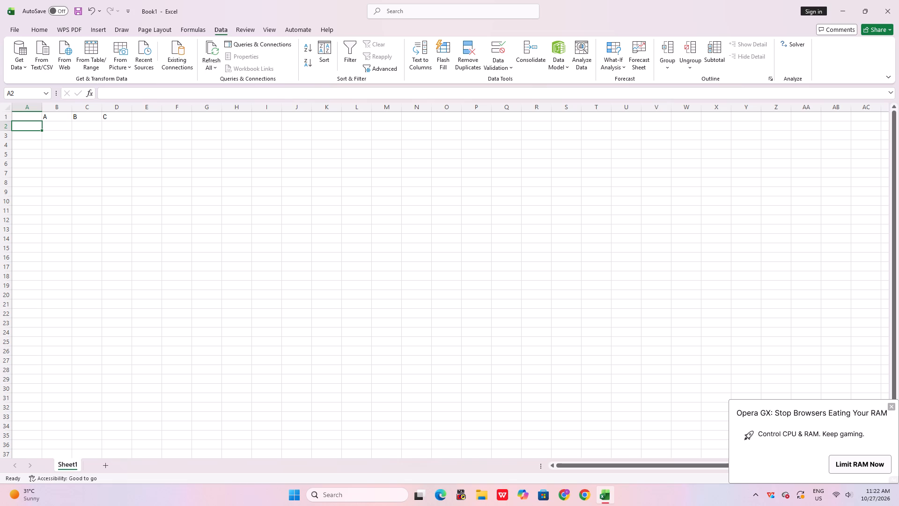
{"action": "type", "text": "BENZENE"}
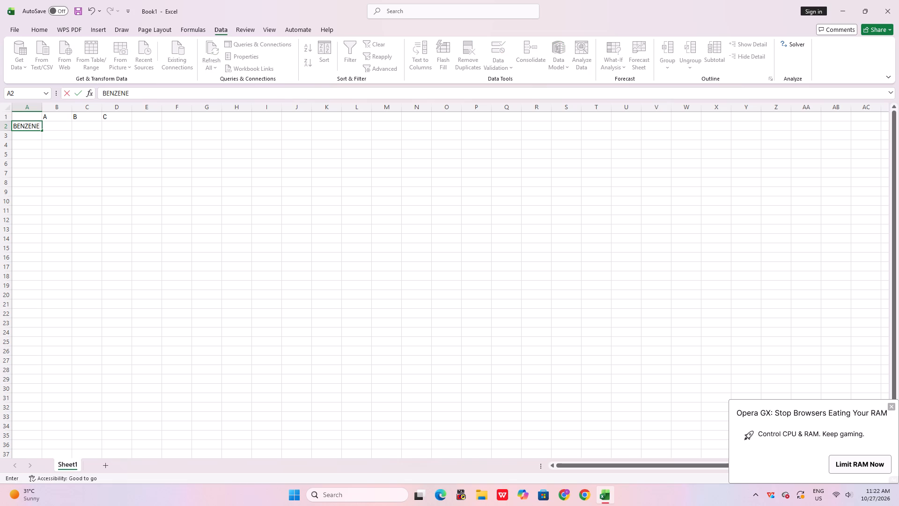
{"action": "left_click", "coordinate": [70, 124]}
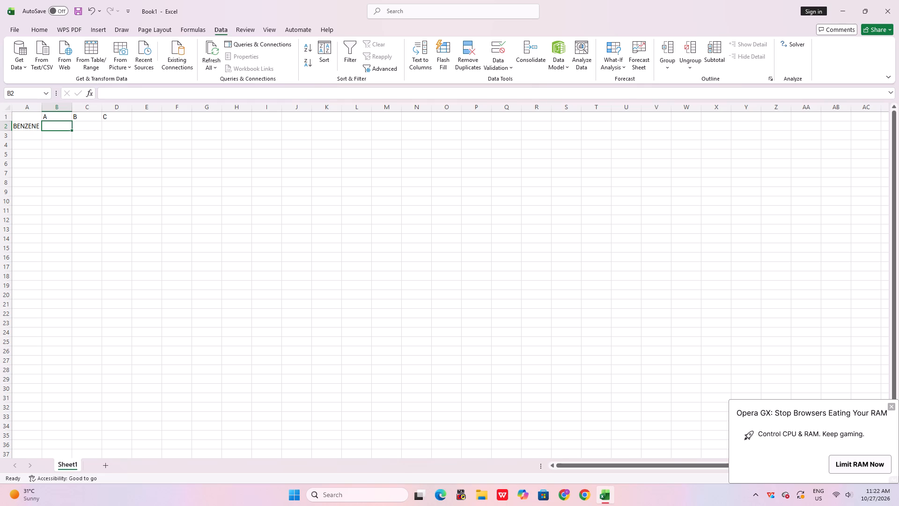
{"action": "type", "text": "6.9"}
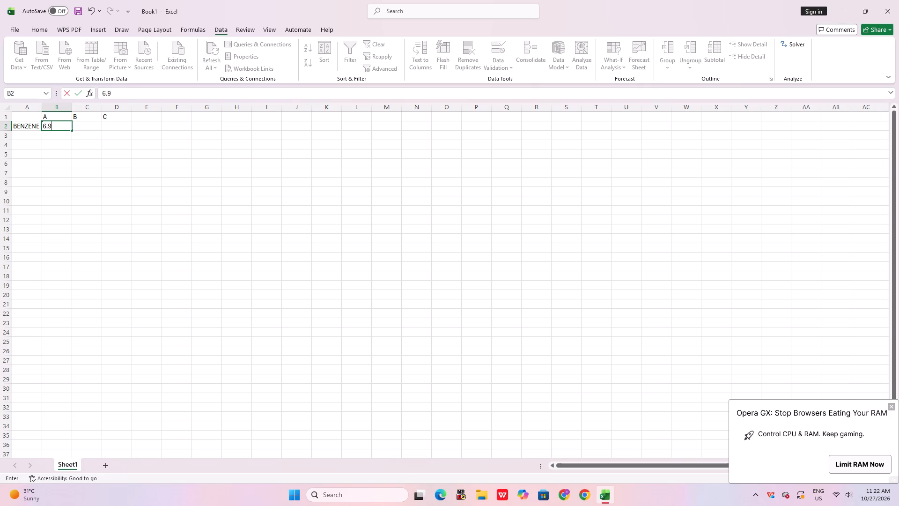
{"action": "type", "text": "0565"}
{"action": "key", "text": "Right"}
{"action": "type", "text": "1211.033"}
{"action": "key", "text": "Right"}
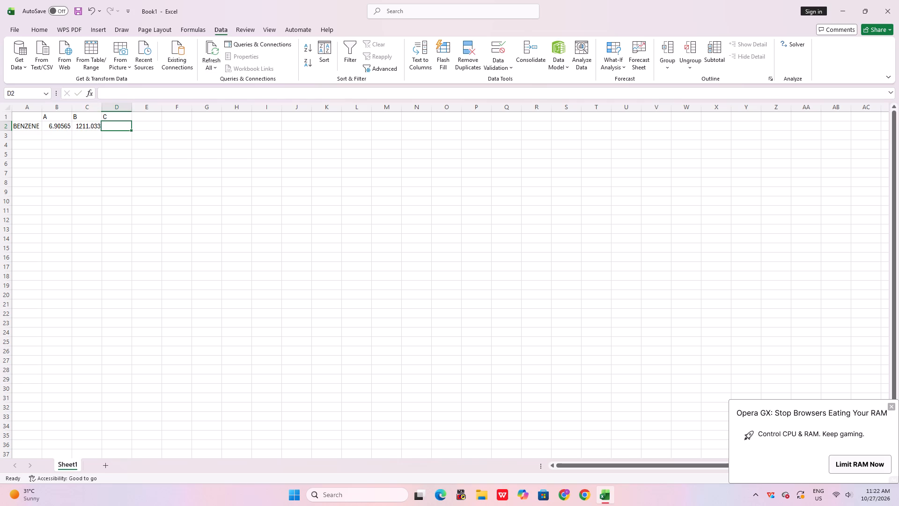
{"action": "type", "text": "220"}
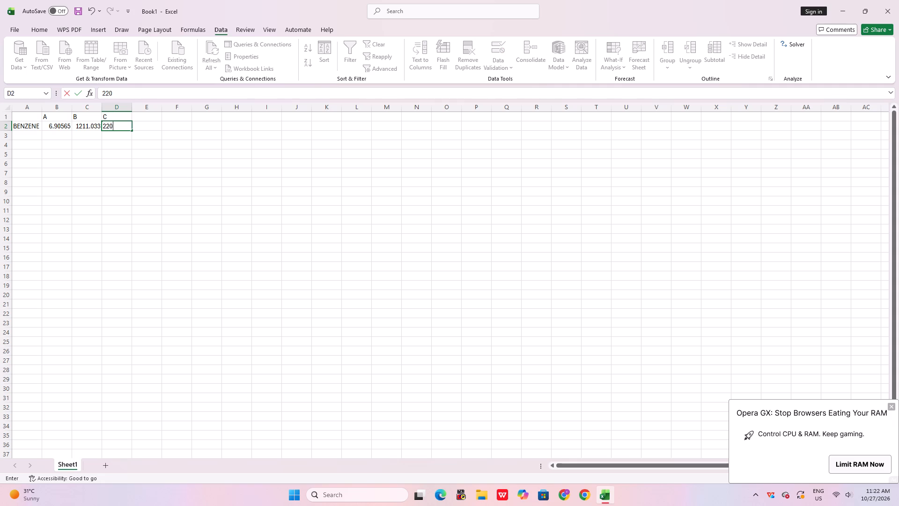
{"action": "type", "text": ".79"}
Label cell A4 TEMP and enter 80 beside it in B4.
{"action": "left_click", "coordinate": [27, 146]}
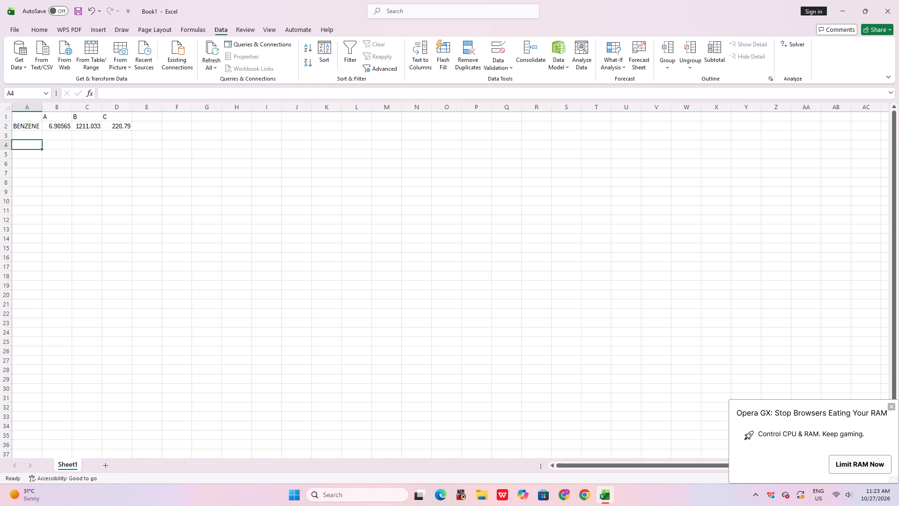
{"action": "key", "text": "t"}
{"action": "type", "text": "EM"}
{"action": "key", "text": "p"}
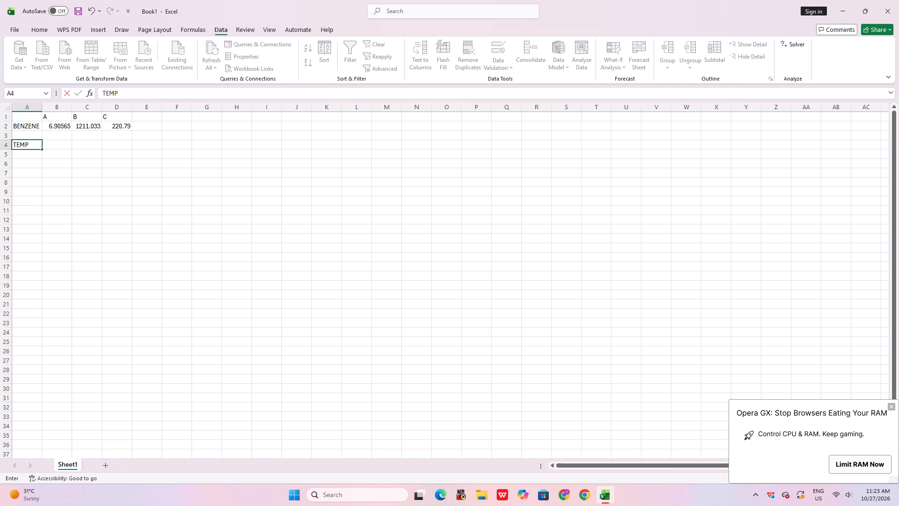
{"action": "key", "text": "Right"}
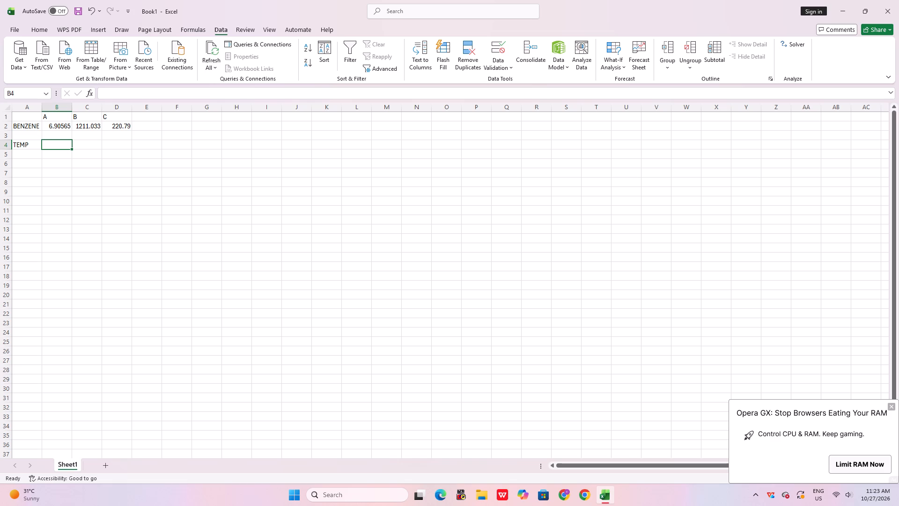
{"action": "type", "text": "80"}
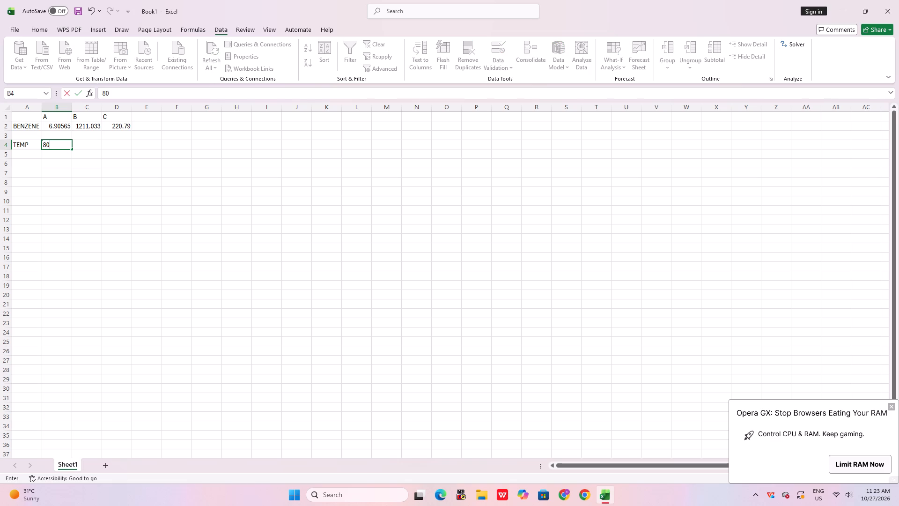
Label cell A6 REQ PRESS, with the value 760 in B6 and the unit mmHg in C6.
{"action": "left_click", "coordinate": [25, 164]}
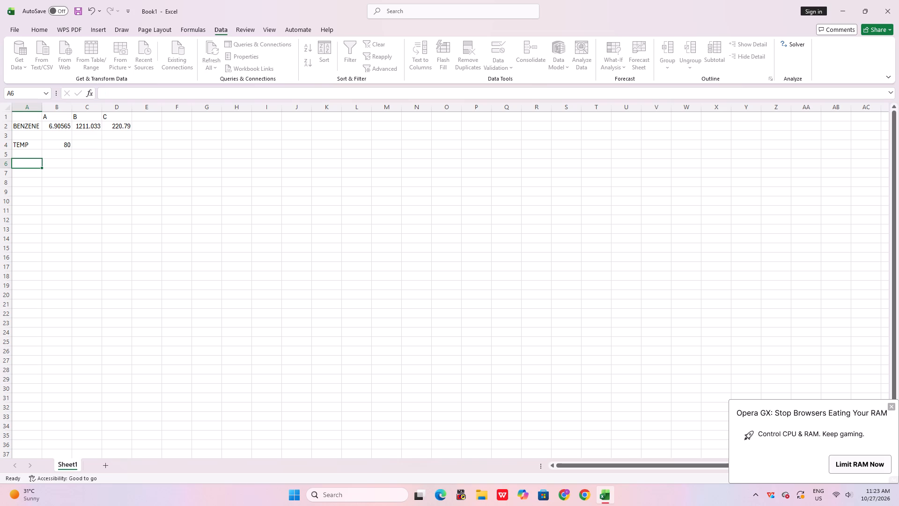
{"action": "type", "text": "REQ"}
{"action": "key", "text": "space"}
{"action": "type", "text": "PRESS"}
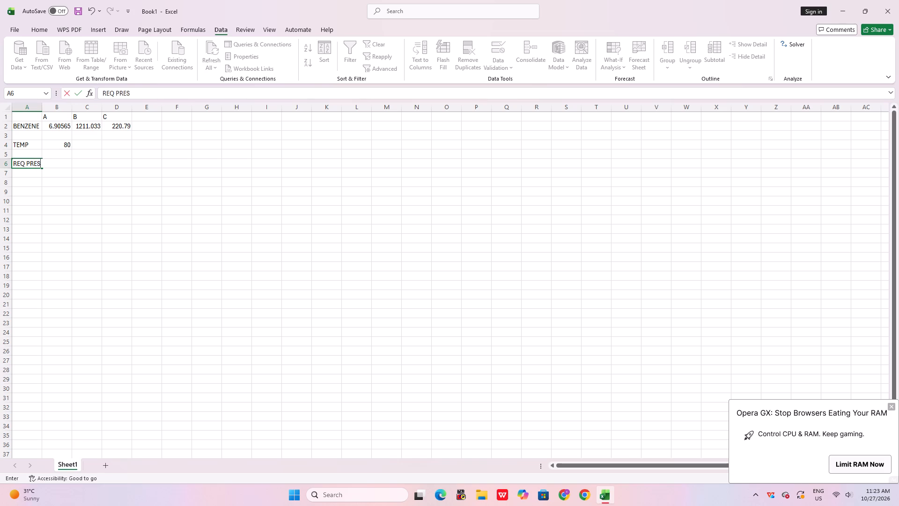
{"action": "key", "text": "Right"}
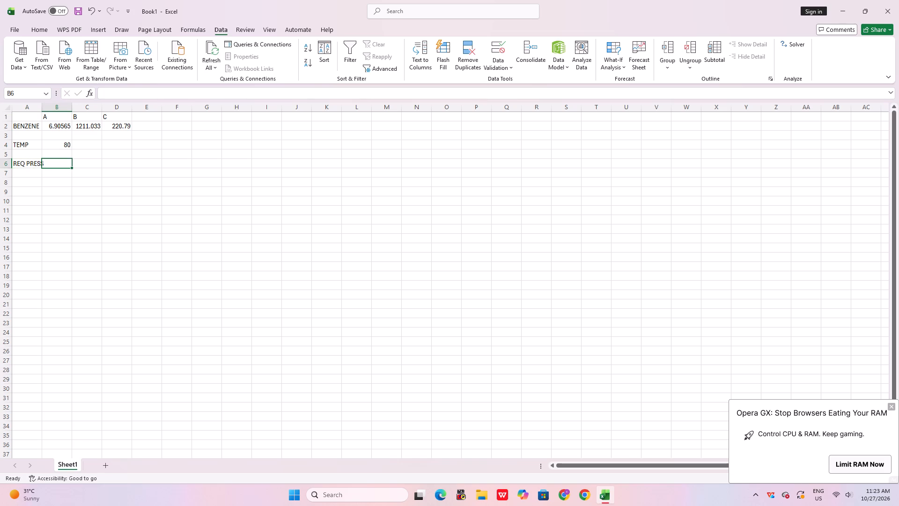
{"action": "type", "text": "760"}
{"action": "key", "text": "Right"}
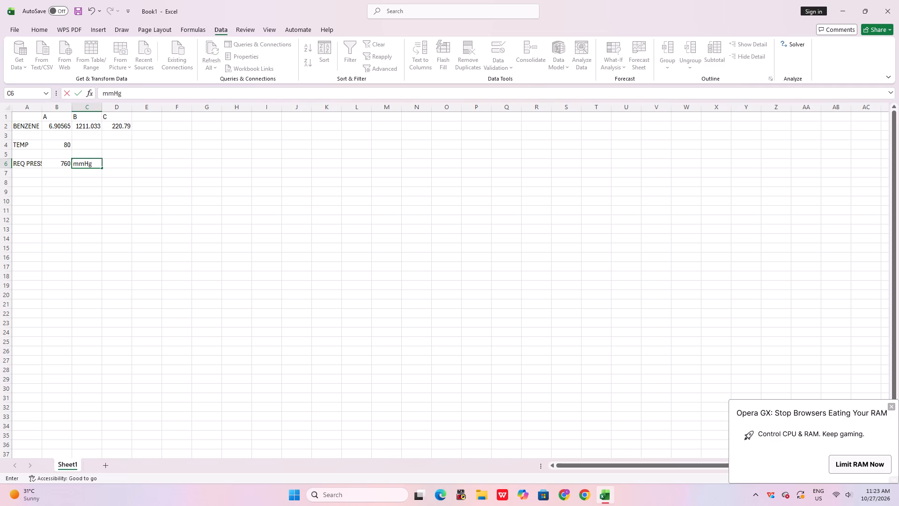
Label cell A8 Psat.
{"action": "left_click", "coordinate": [22, 185]}
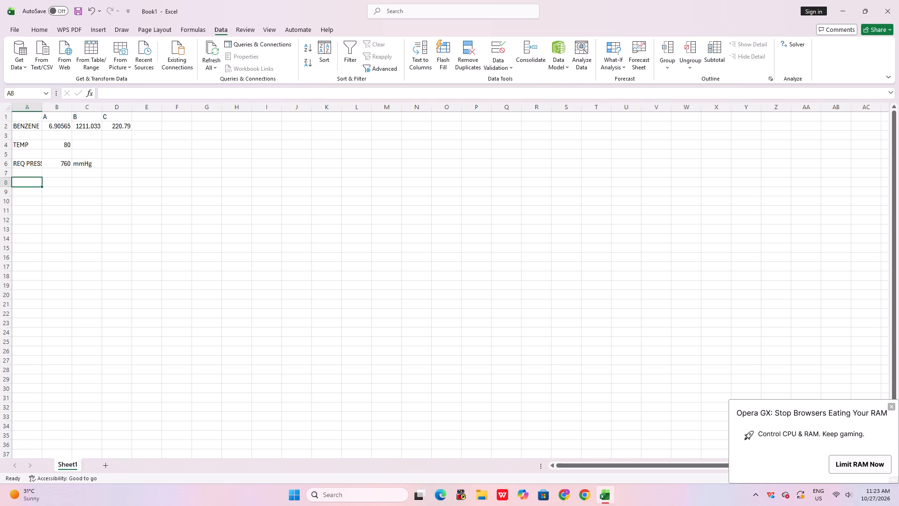
{"action": "key", "text": "p"}
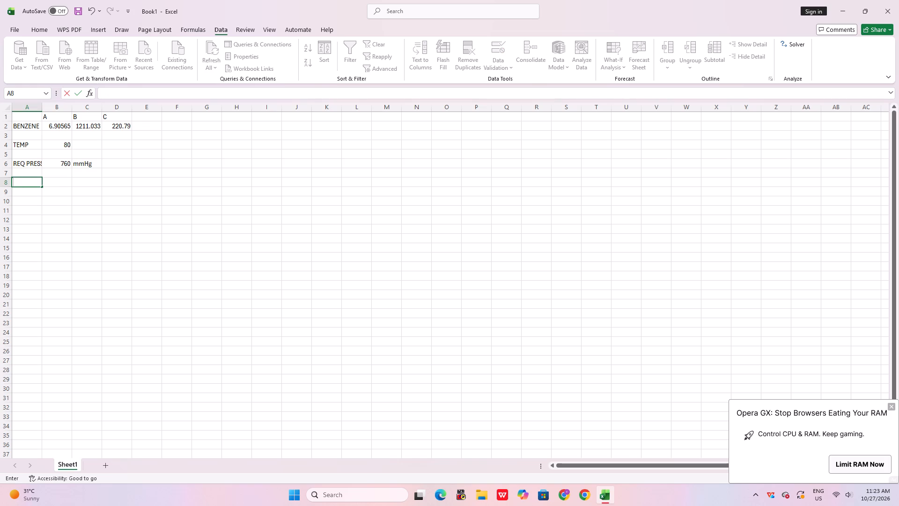
{"action": "key", "text": "p"}
{"action": "type", "text": "sat"}
Enter the Antoine formula =10^(B2-(C2/(B4+D2))) in cell B8 beside the Psat label.
{"action": "key", "text": "Right"}
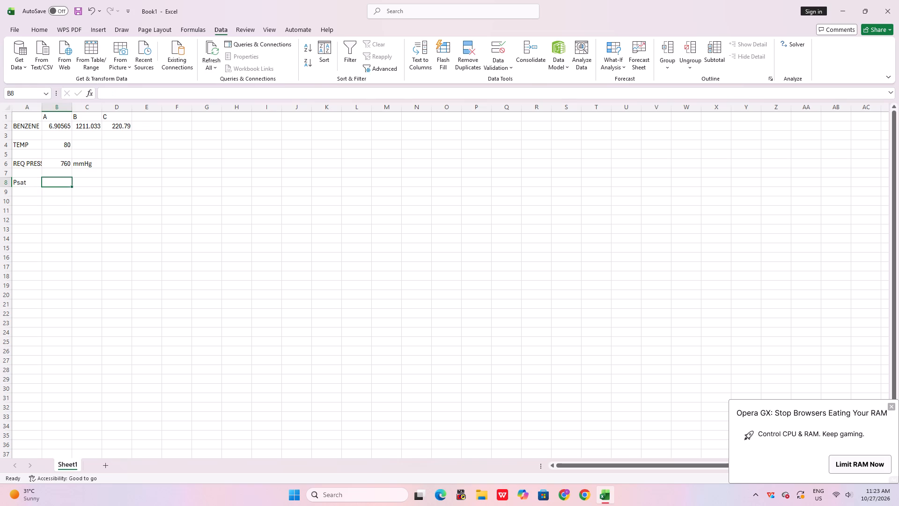
{"action": "key", "text": "equal"}
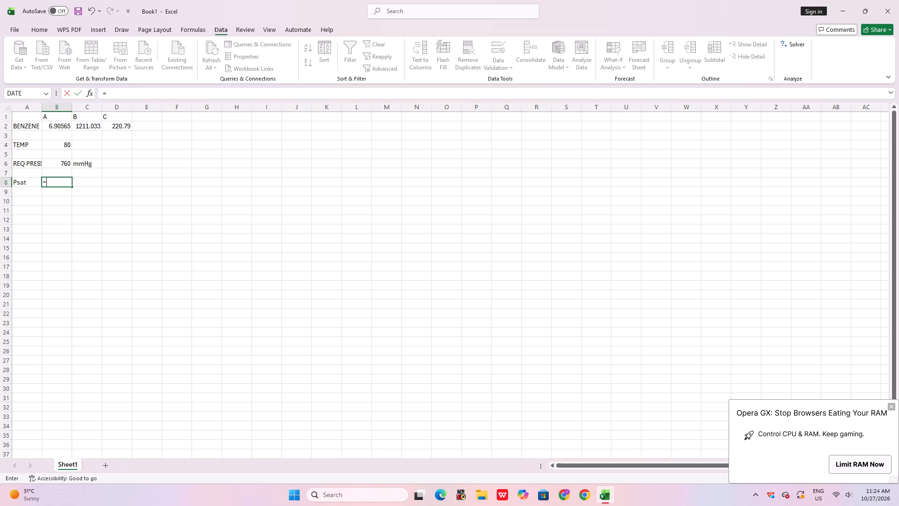
{"action": "type", "text": "10"}
{"action": "key", "text": "shift+asciicircum"}
{"action": "key", "text": "shift+parenleft"}
{"action": "left_click", "coordinate": [95, 115]}
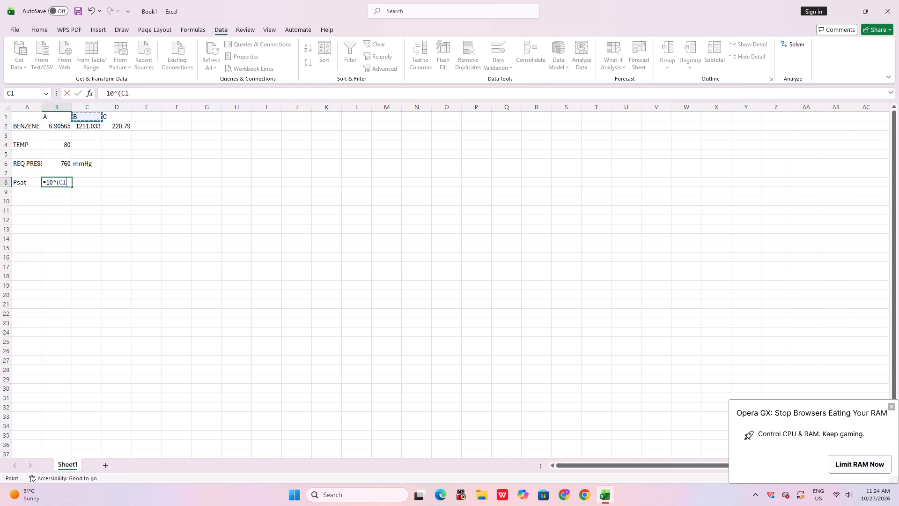
{"action": "key", "text": "BackSpace"}
{"action": "key", "text": "BackSpace"}
{"action": "left_click", "coordinate": [63, 127]}
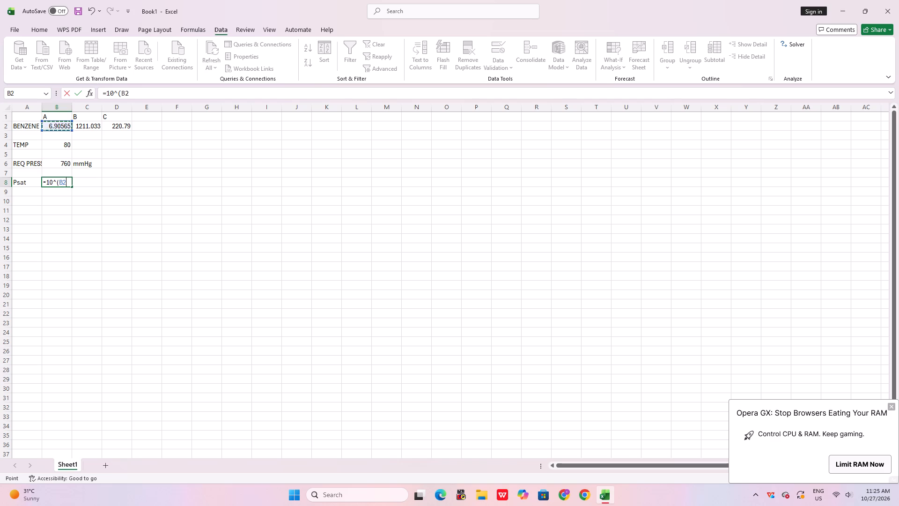
{"action": "key", "text": "minus"}
{"action": "key", "text": "shift+parenleft"}
{"action": "left_click", "coordinate": [87, 127]}
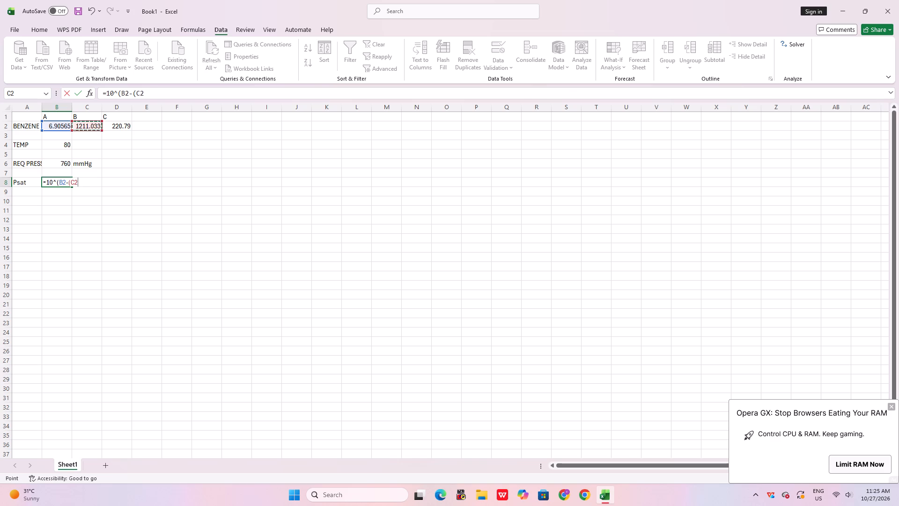
{"action": "key", "text": "slash"}
{"action": "key", "text": "slash"}
{"action": "key", "text": "BackSpace"}
{"action": "key", "text": "shift+parenleft"}
{"action": "left_click", "coordinate": [55, 146]}
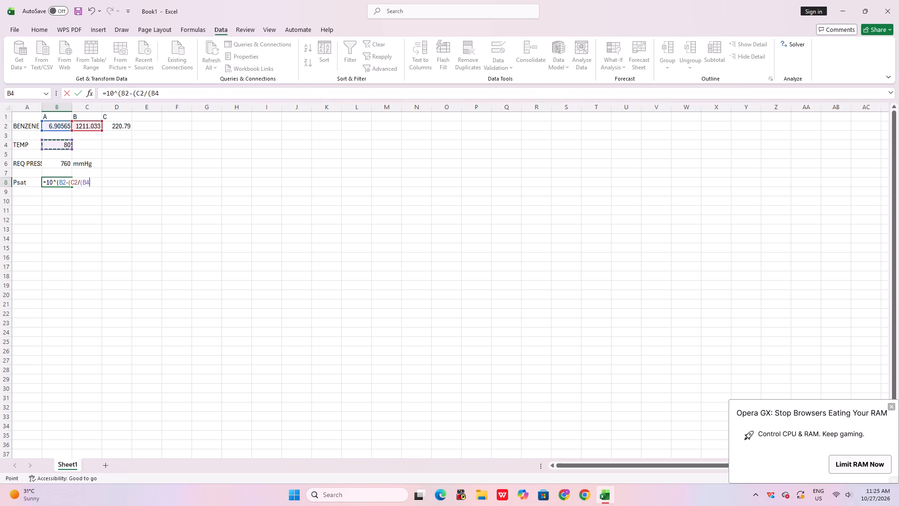
{"action": "key", "text": "shift+plus"}
{"action": "left_click", "coordinate": [125, 124]}
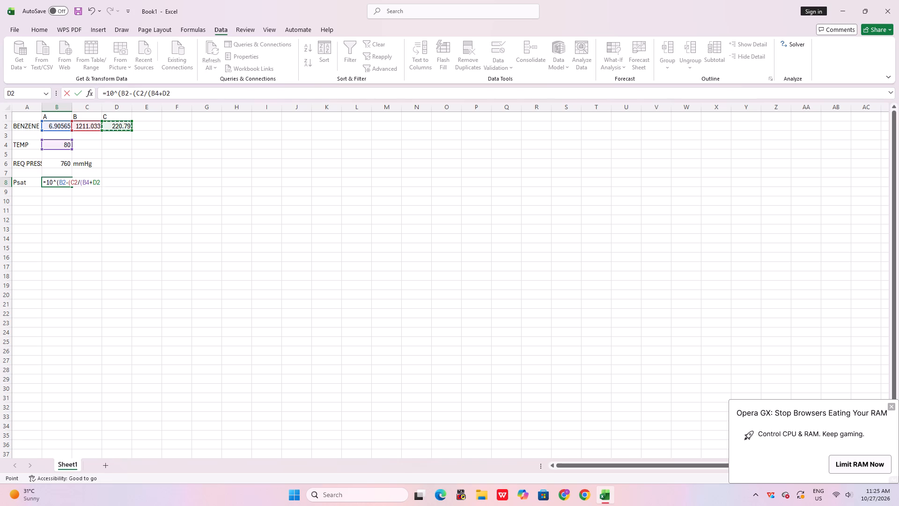
{"action": "key", "text": "shift+parenright"}
{"action": "key", "text": "shift+parenright"}
{"action": "key", "text": "shift+parenright"}
{"action": "key", "text": "Return"}
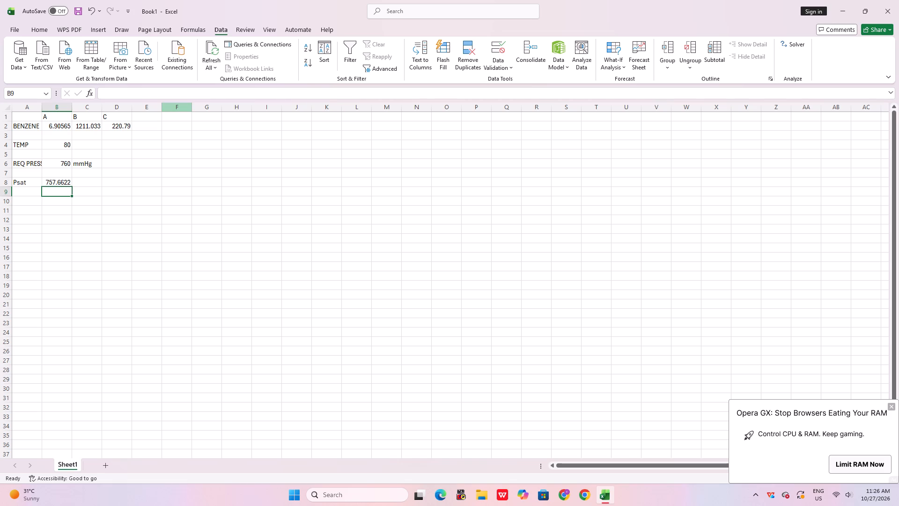
Run Goal Seek to bring the Psat cell B8 to 760 by changing the temperature cell B4, and keep the solution.
{"action": "left_click", "coordinate": [509, 13]}
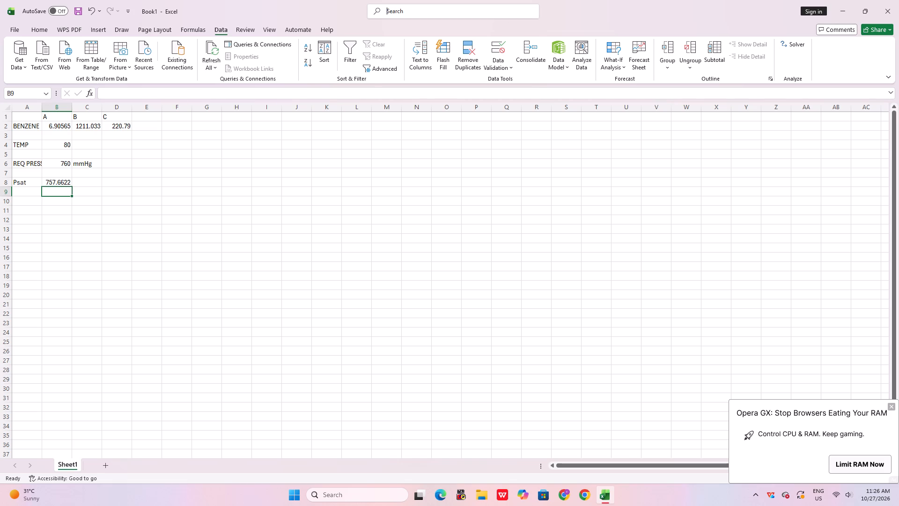
{"action": "left_click", "coordinate": [452, 47]}
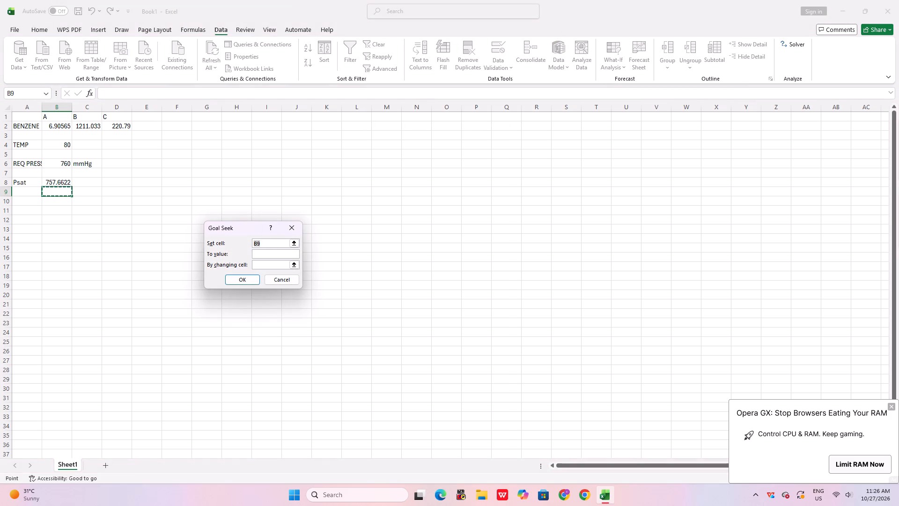
{"action": "key", "text": "BackSpace"}
{"action": "left_click", "coordinate": [64, 145]}
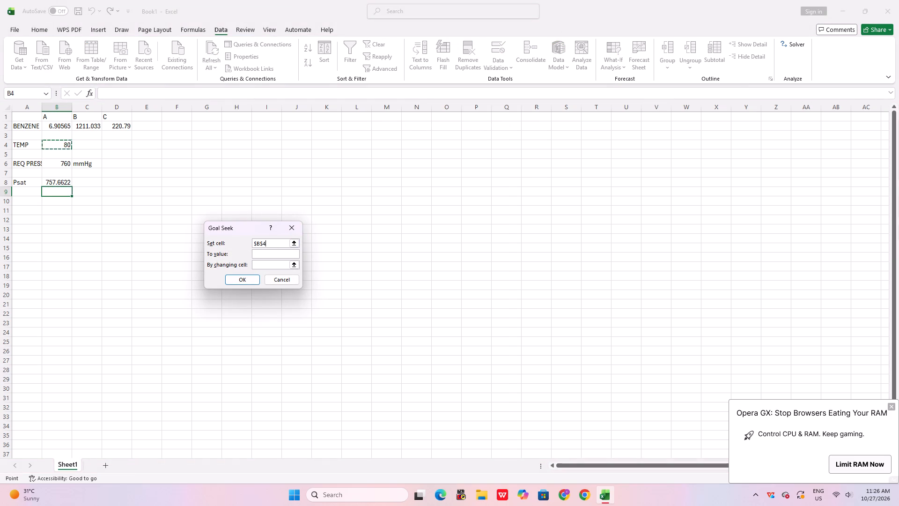
{"action": "left_click", "coordinate": [275, 253]}
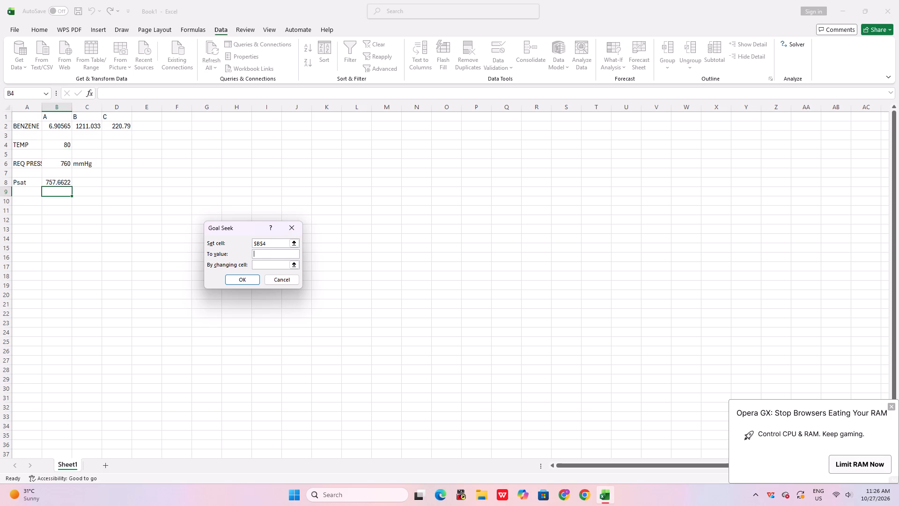
{"action": "left_click", "coordinate": [276, 243]}
{"action": "key", "text": "BackSpace"}
{"action": "key", "text": "BackSpace"}
{"action": "key", "text": "BackSpace"}
{"action": "key", "text": "BackSpace"}
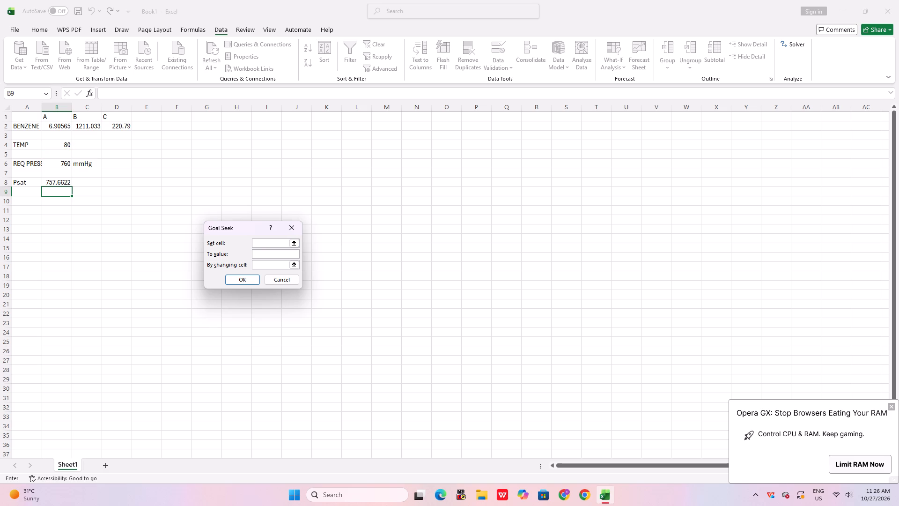
{"action": "left_click", "coordinate": [60, 179]}
{"action": "left_click", "coordinate": [260, 250]}
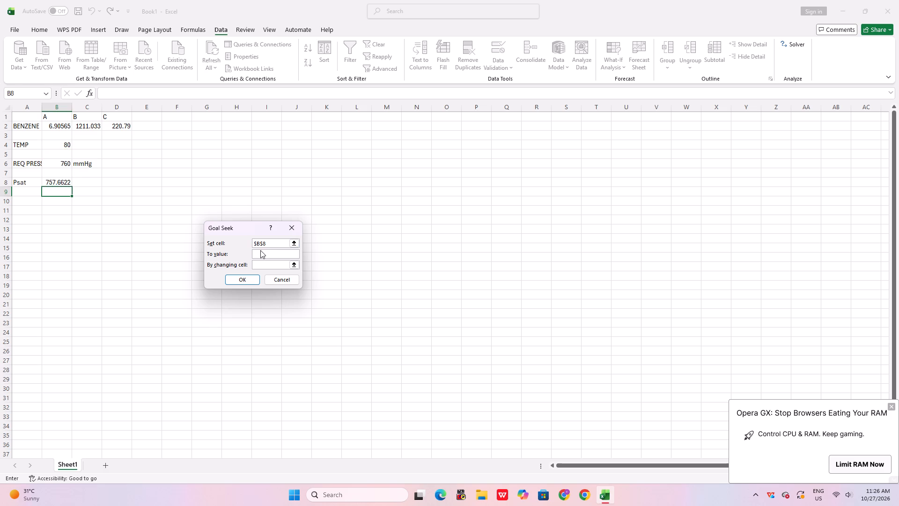
{"action": "left_click", "coordinate": [260, 253]}
{"action": "key", "text": "7"}
{"action": "key", "text": "6"}
{"action": "key", "text": "0"}
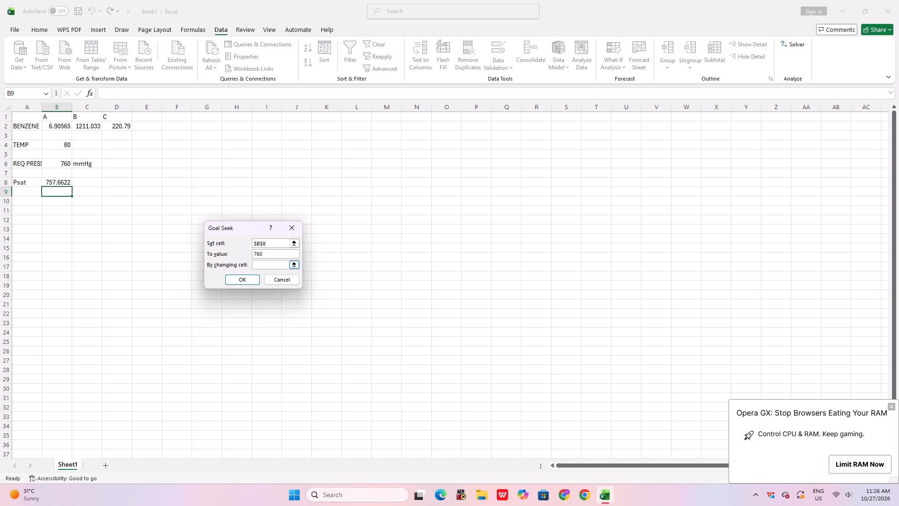
{"action": "left_click", "coordinate": [261, 268]}
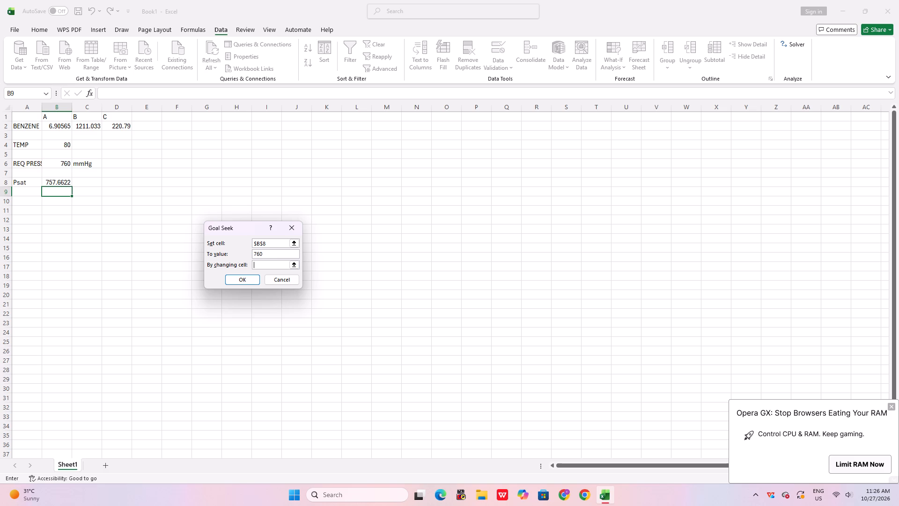
{"action": "left_click", "coordinate": [61, 145]}
{"action": "left_click", "coordinate": [239, 275]}
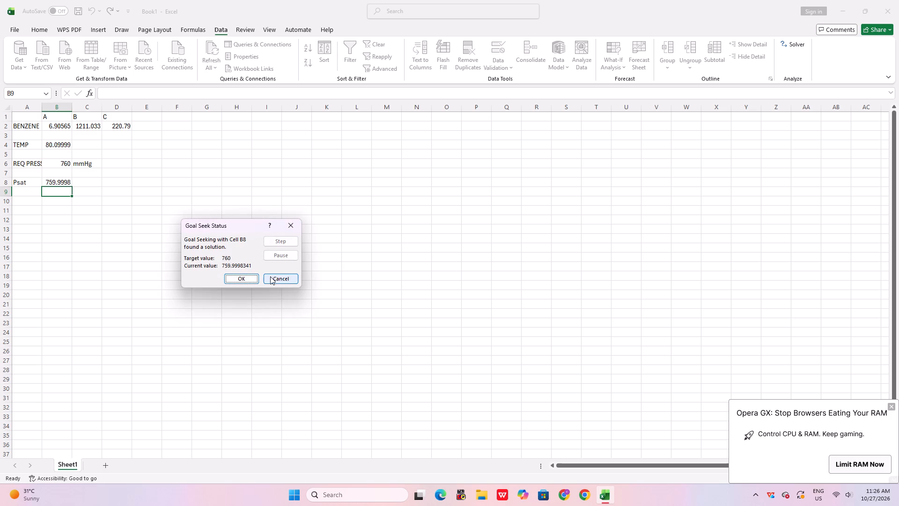
{"action": "left_click", "coordinate": [255, 278]}
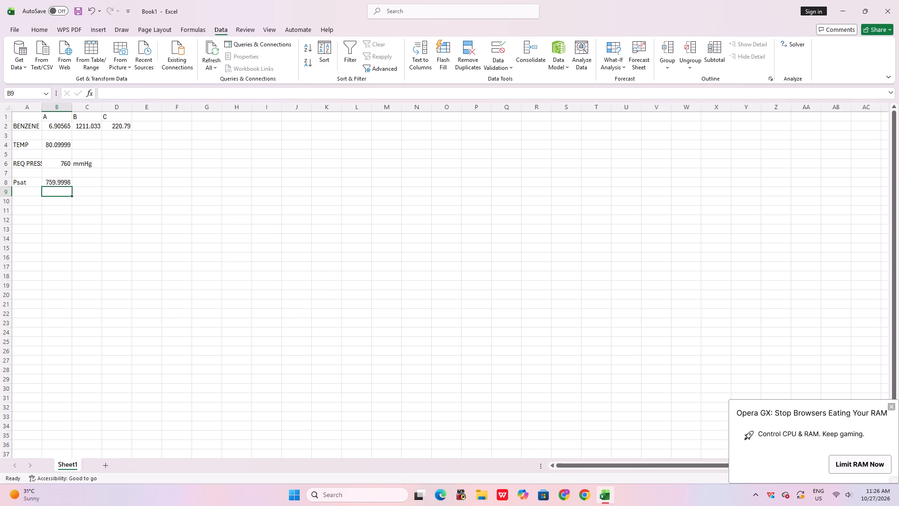
Run Goal Seek again to bring the Psat cell B8 to 760 by changing the temperature cell B4, and accept the solution.
{"action": "left_click", "coordinate": [414, 9]}
{"action": "left_click", "coordinate": [399, 39]}
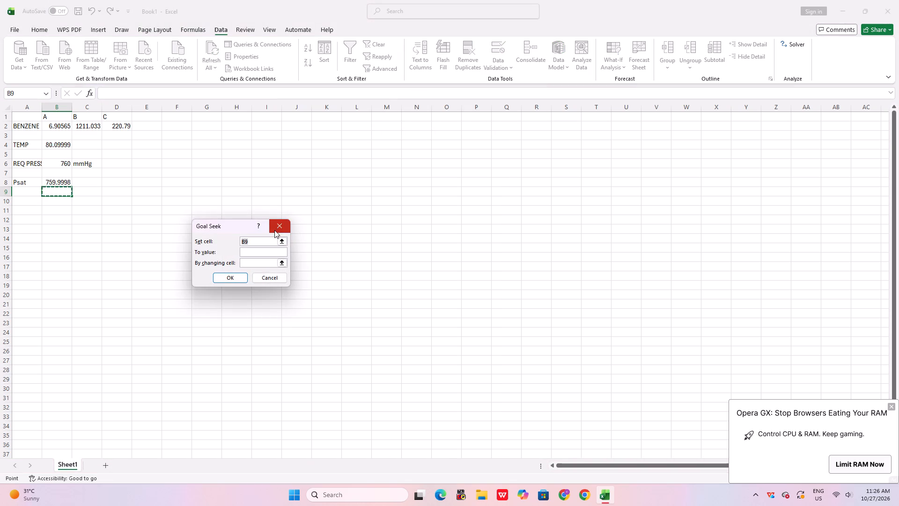
{"action": "left_click", "coordinate": [260, 239]}
{"action": "key", "text": "BackSpace"}
{"action": "key", "text": "BackSpace"}
{"action": "key", "text": "BackSpace"}
{"action": "key", "text": "BackSpace"}
{"action": "key", "text": "BackSpace"}
{"action": "key", "text": "BackSpace"}
{"action": "key", "text": "BackSpace"}
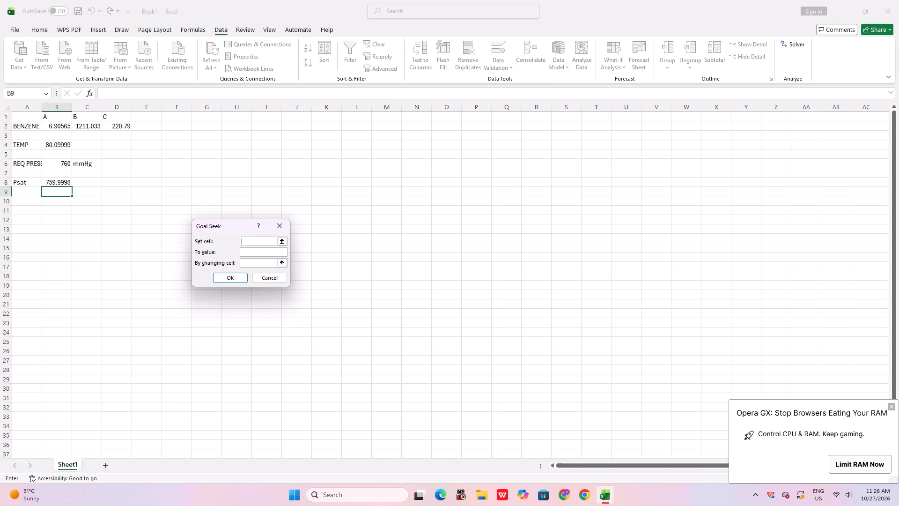
{"action": "left_click", "coordinate": [62, 164]}
{"action": "left_click", "coordinate": [61, 182]}
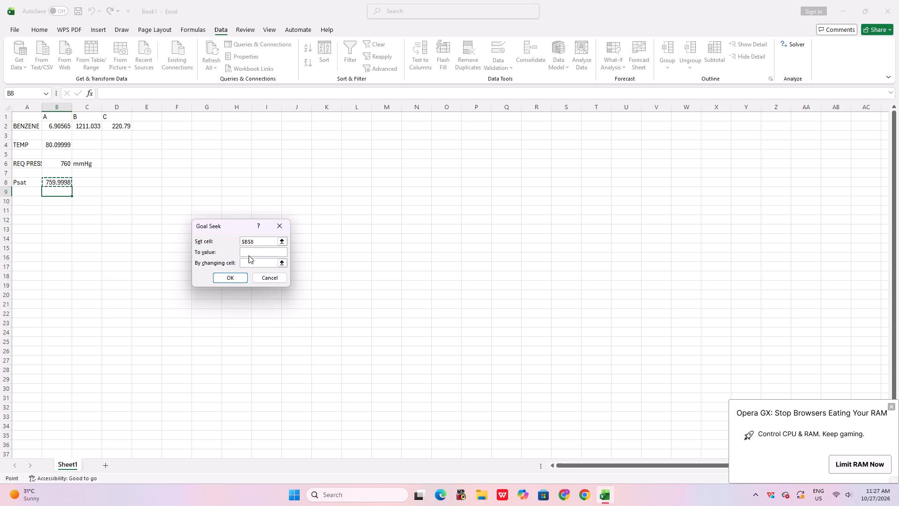
{"action": "key", "text": "BackSpace"}
{"action": "key", "text": "BackSpace"}
{"action": "key", "text": "BackSpace"}
{"action": "key", "text": "BackSpace"}
{"action": "key", "text": "BackSpace"}
{"action": "key", "text": "BackSpace"}
{"action": "key", "text": "BackSpace"}
{"action": "key", "text": "BackSpace"}
{"action": "key", "text": "BackSpace"}
{"action": "key", "text": "BackSpace"}
{"action": "key", "text": "BackSpace"}
{"action": "key", "text": "BackSpace"}
{"action": "left_click", "coordinate": [65, 181]}
{"action": "left_click", "coordinate": [255, 252]}
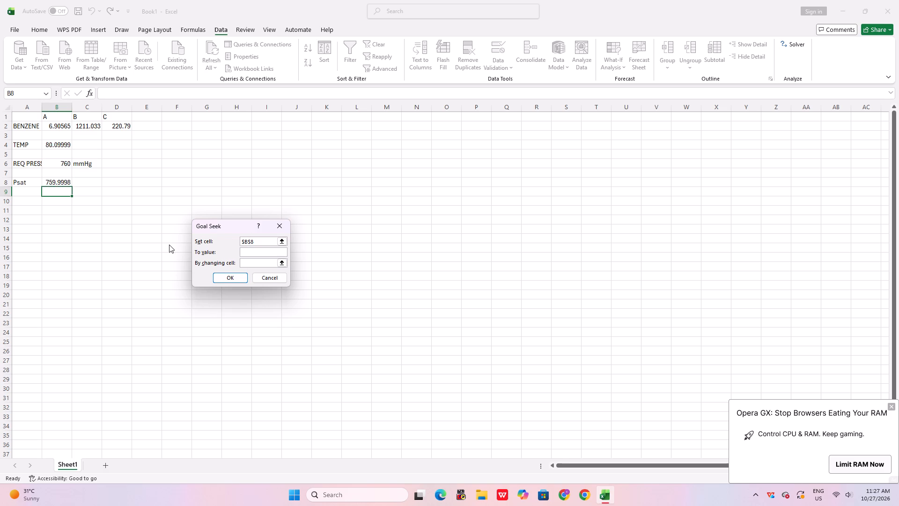
{"action": "type", "text": "76"}
{"action": "key", "text": "0"}
{"action": "left_click", "coordinate": [253, 261]}
{"action": "left_click", "coordinate": [64, 146]}
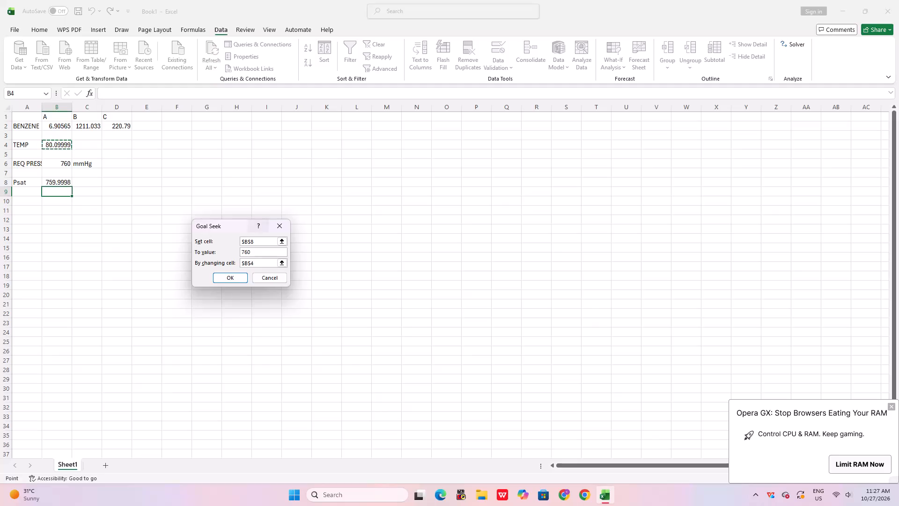
{"action": "left_click", "coordinate": [235, 278]}
{"action": "left_click", "coordinate": [236, 278]}
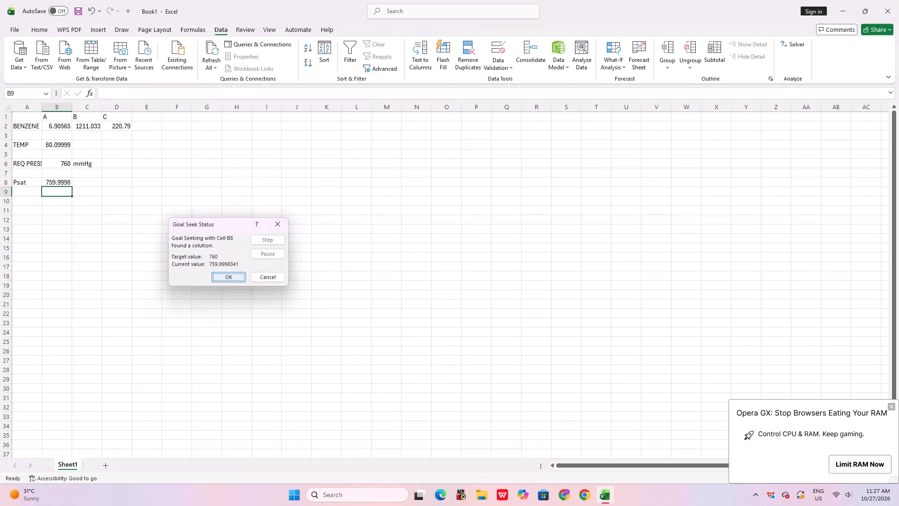
Close the Book1 workbook without saving its changes.
{"action": "left_click", "coordinate": [894, 10]}
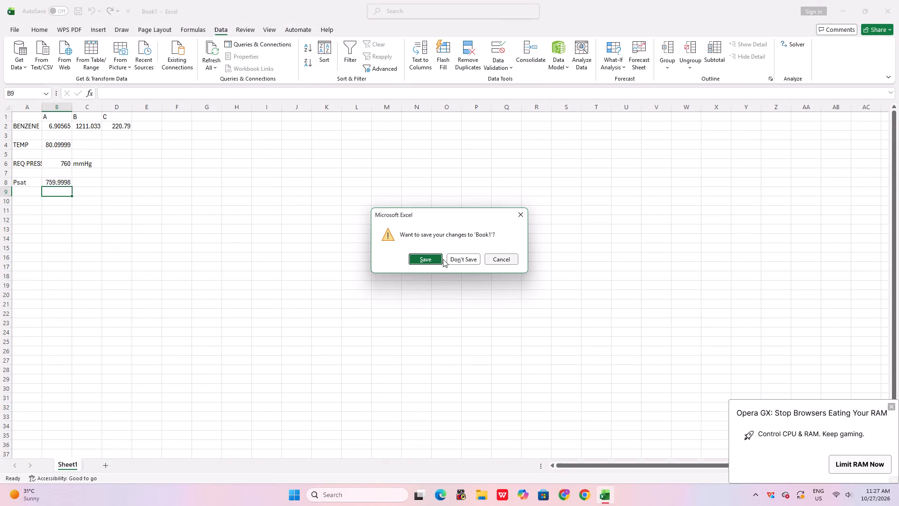
{"action": "left_click", "coordinate": [453, 256]}
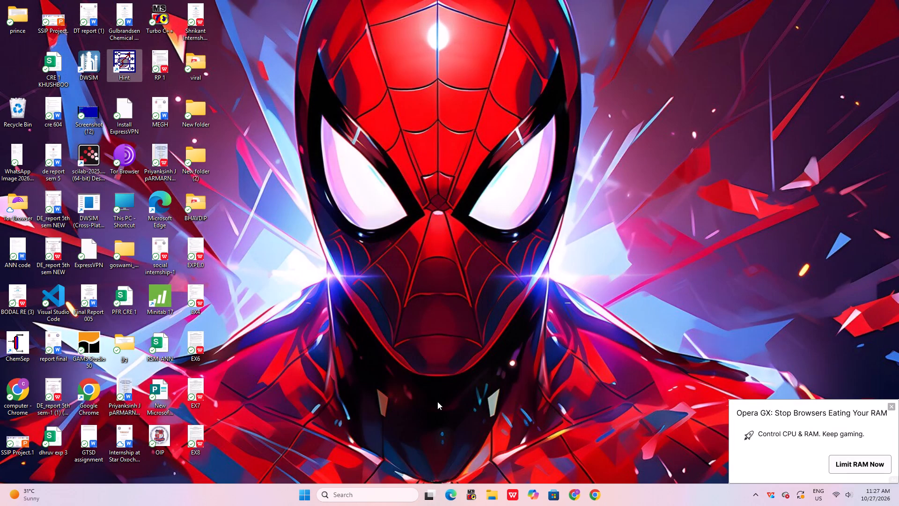
Bring up the Windows shutdown options from the desktop and choose Shut down.
{"action": "key", "text": "alt+F4"}
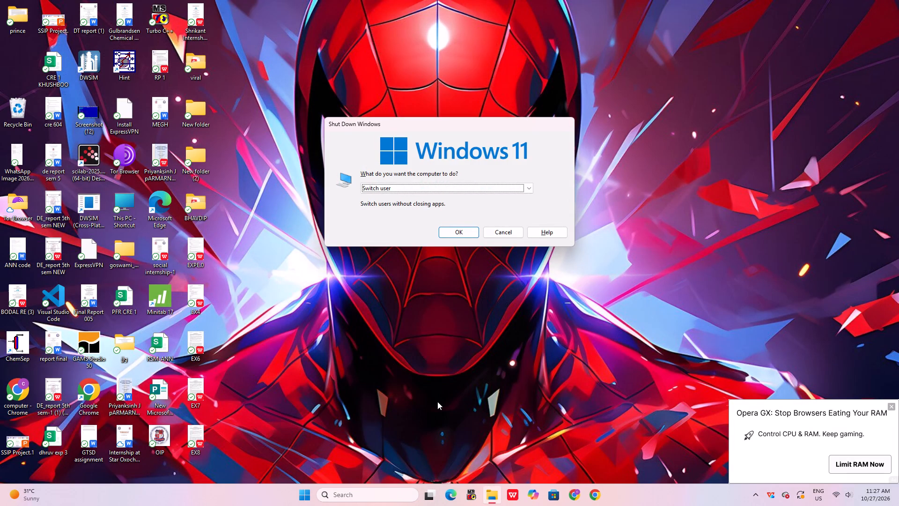
{"action": "key", "text": "Down"}
{"action": "key", "text": "Down"}
{"action": "key", "text": "Down"}
{"action": "key", "text": "Down"}
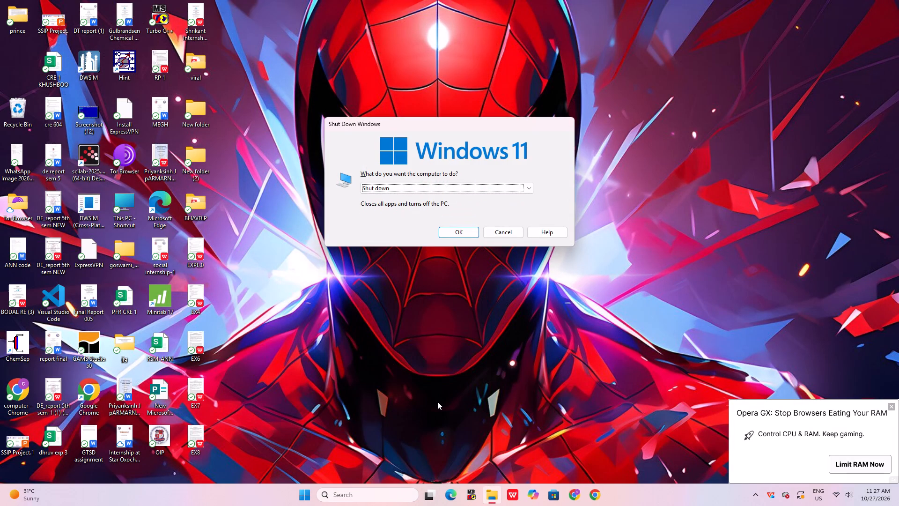